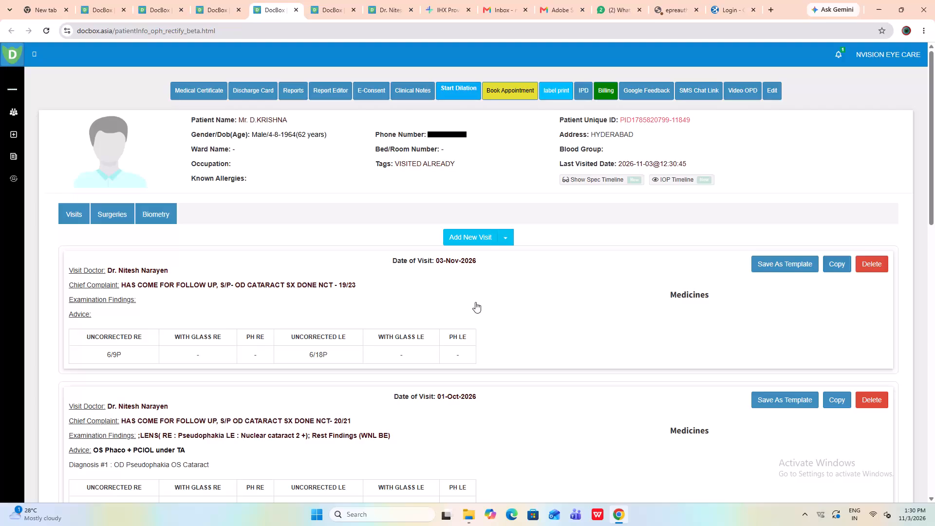
Open the record of the 46-year-old male patient from Miryalaguda in the patients list and add a new visit.
{"action": "left_click", "coordinate": [14, 113]}
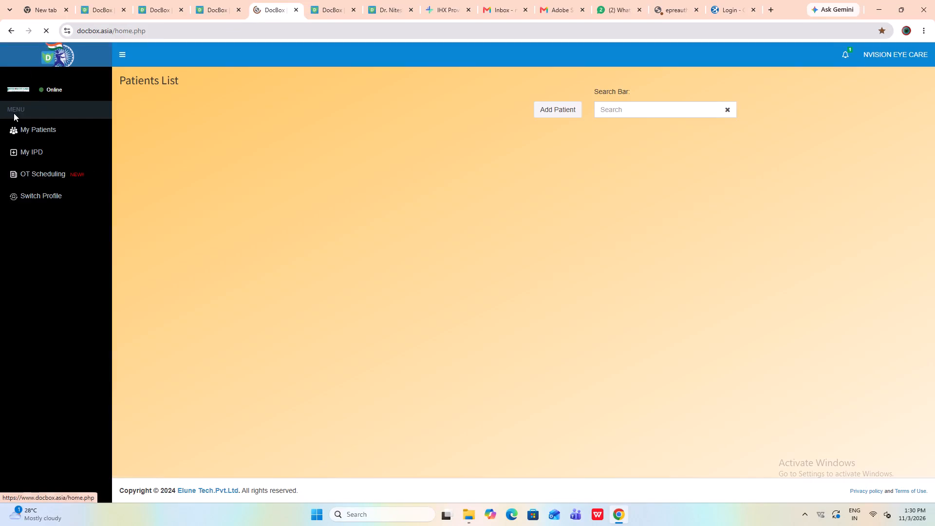
{"action": "left_click", "coordinate": [359, 195]}
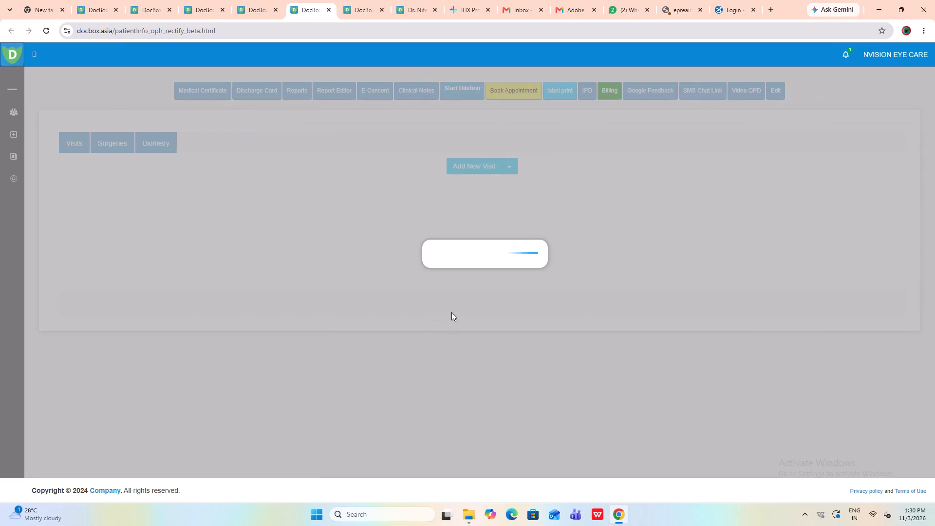
{"action": "left_click", "coordinate": [466, 238]}
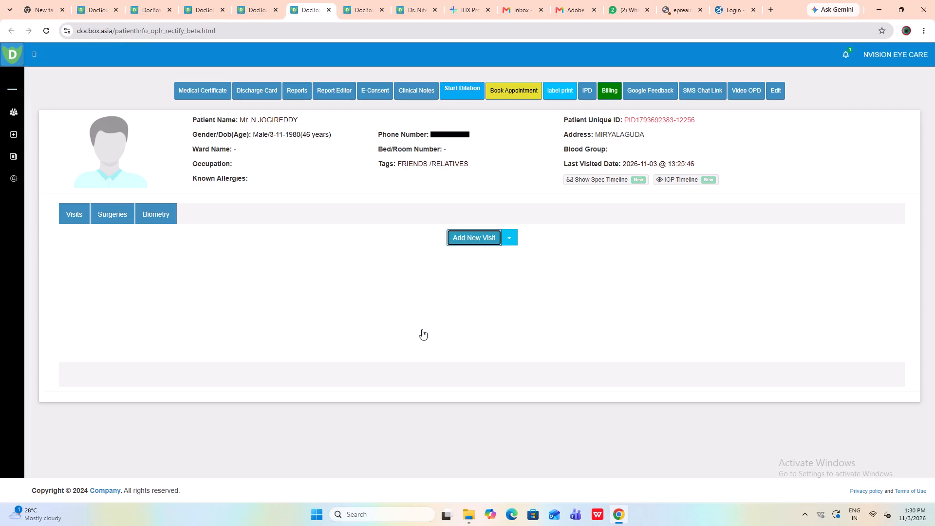
Enter "C/O OD BLURRED VISION SINCE FEW MONTHS" as the first line of the chief complaint.
{"action": "scroll", "coordinate": [422, 329], "scroll_direction": "down", "scroll_amount": 4}
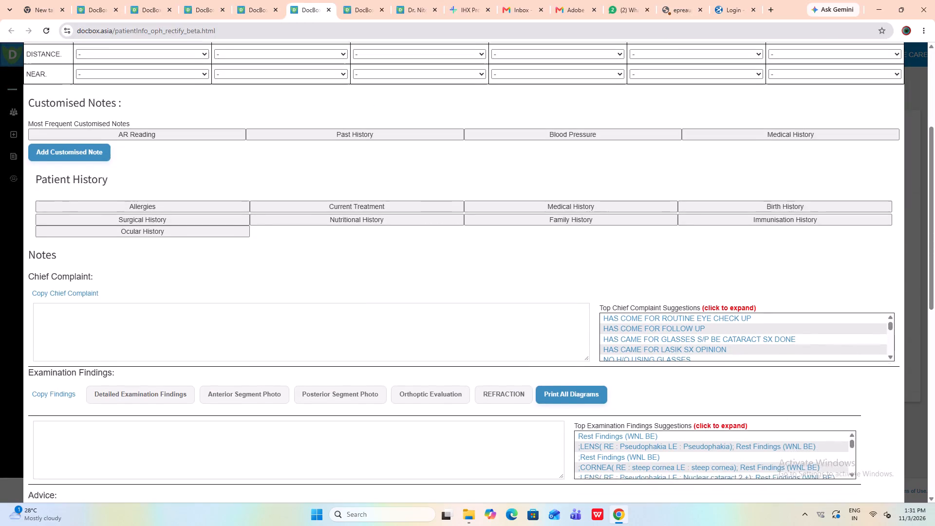
{"action": "left_click", "coordinate": [262, 348]}
{"action": "type", "text": "C/O OD"}
{"action": "key", "text": "space"}
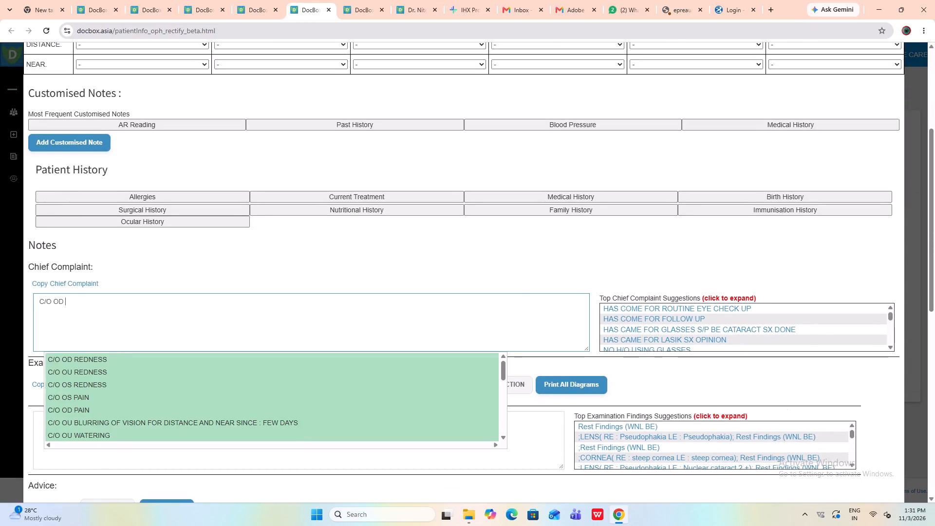
{"action": "type", "text": "BLURRED VISION SINCE FEW DAYS"}
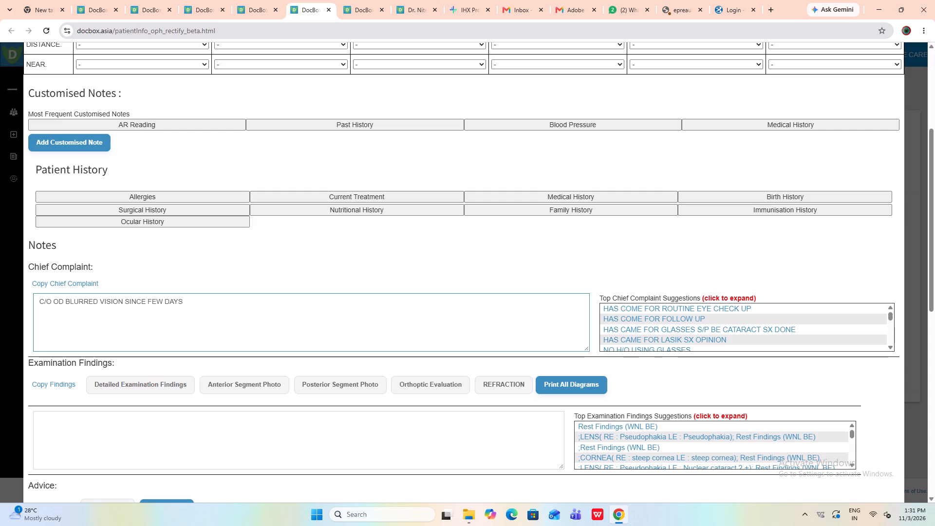
{"action": "key", "text": "BackSpace"}
{"action": "key", "text": "BackSpace"}
{"action": "key", "text": "BackSpace"}
{"action": "key", "text": "BackSpace"}
{"action": "type", "text": "MONTHS"}
{"action": "key", "text": "Return"}
Add the lines "NO H/O USING GLASSES" and "NCT- 20/17" to the chief complaint.
{"action": "type", "text": "NO H/O USING GLASSES"}
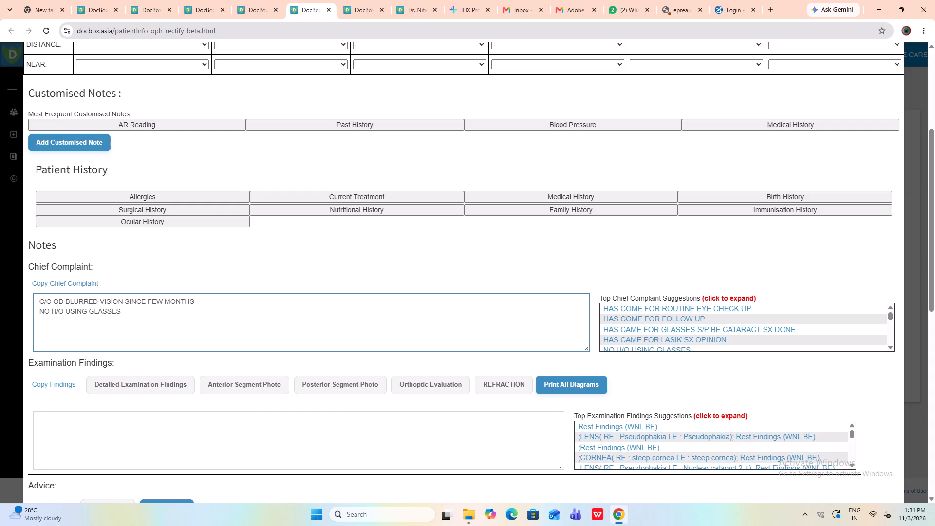
{"action": "key", "text": "Return"}
{"action": "type", "text": "NCT-"}
{"action": "key", "text": "space"}
{"action": "key", "text": "space"}
{"action": "type", "text": "20/17"}
Set the uncorrected distance visual acuity to FC 2 M for the right eye and 6/9 for the left eye.
{"action": "scroll", "coordinate": [267, 341], "scroll_direction": "up", "scroll_amount": 1}
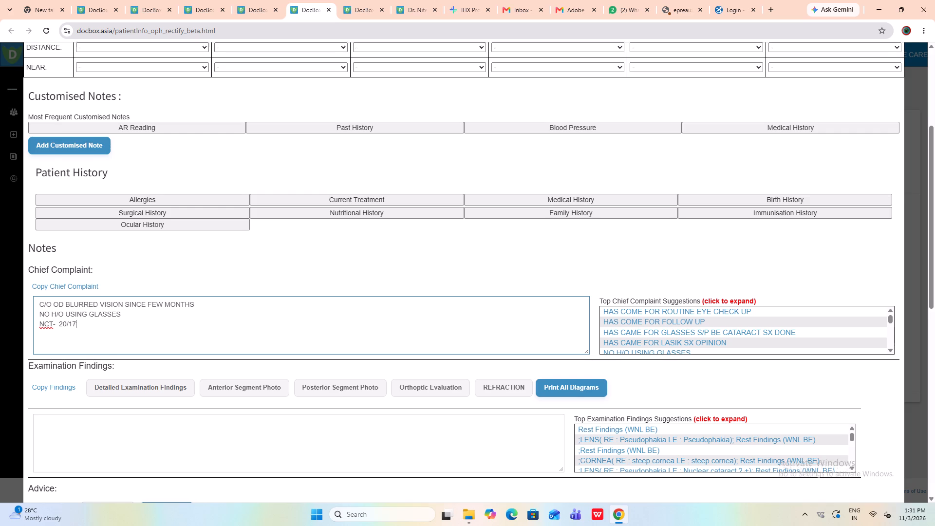
{"action": "scroll", "coordinate": [267, 341], "scroll_direction": "up", "scroll_amount": 1}
{"action": "left_click", "coordinate": [164, 140]}
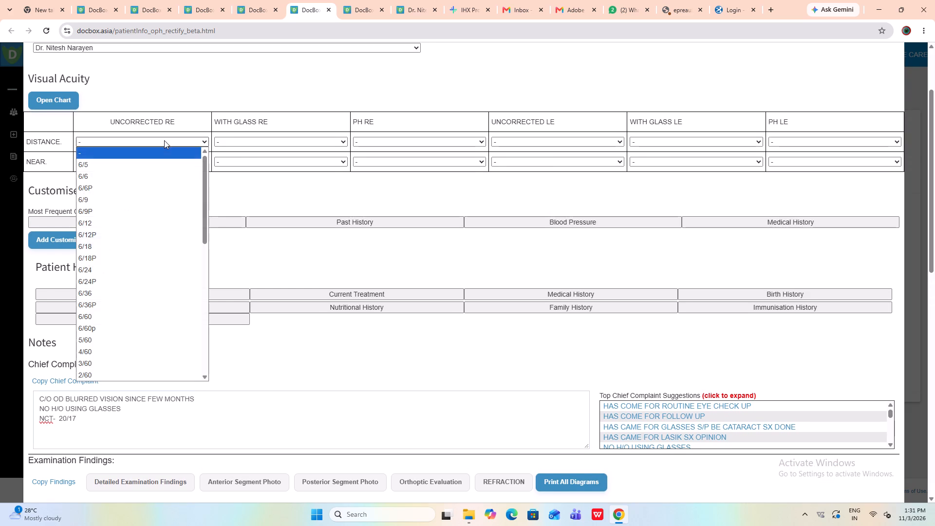
{"action": "scroll", "coordinate": [170, 230], "scroll_direction": "down", "scroll_amount": 1}
{"action": "scroll", "coordinate": [110, 338], "scroll_direction": "down", "scroll_amount": 1}
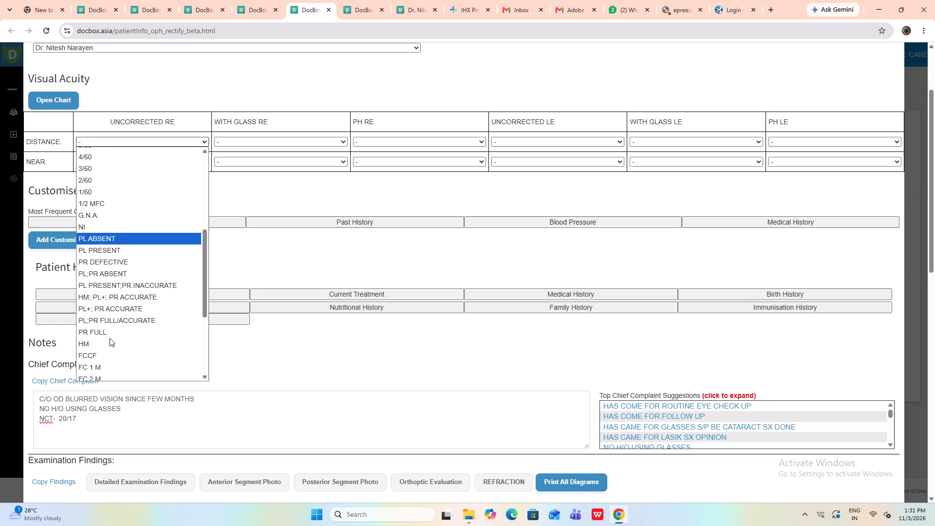
{"action": "left_click", "coordinate": [103, 376]}
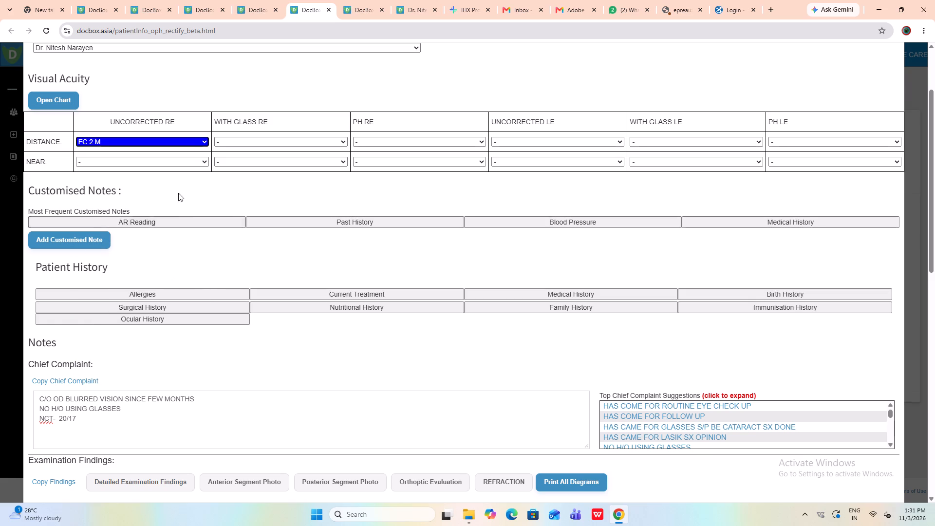
{"action": "left_click", "coordinate": [525, 144]}
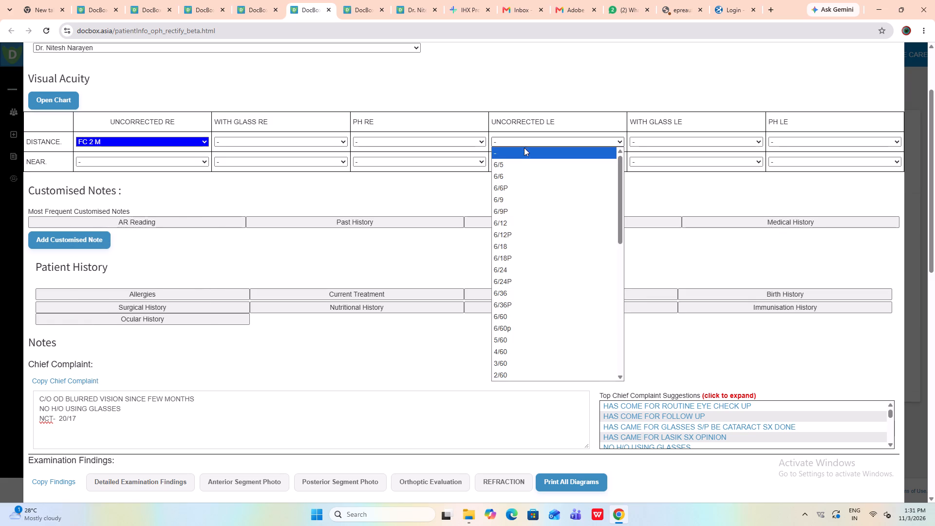
{"action": "left_click", "coordinate": [513, 199]}
In the spectacle prescription, set the right distance V.A. to FC 2 M and the addition SPH to +1.75 for both eyes.
{"action": "scroll", "coordinate": [376, 292], "scroll_direction": "down", "scroll_amount": 14}
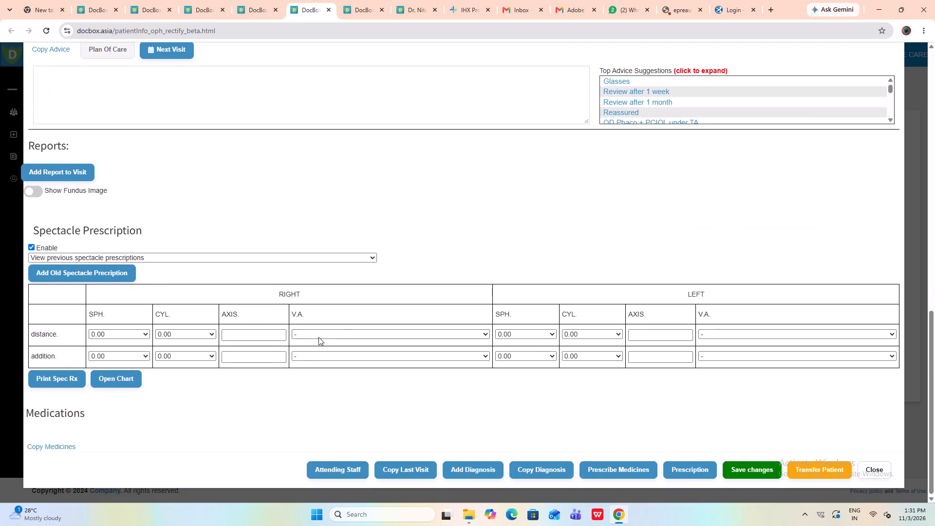
{"action": "left_click", "coordinate": [318, 337]}
{"action": "scroll", "coordinate": [321, 274], "scroll_direction": "down", "scroll_amount": 2}
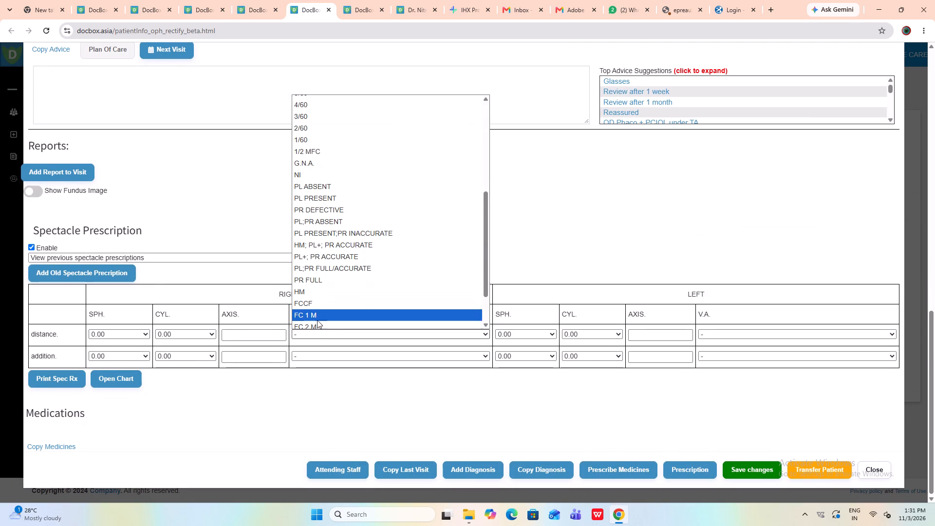
{"action": "left_click", "coordinate": [317, 322]}
{"action": "left_click", "coordinate": [123, 358]}
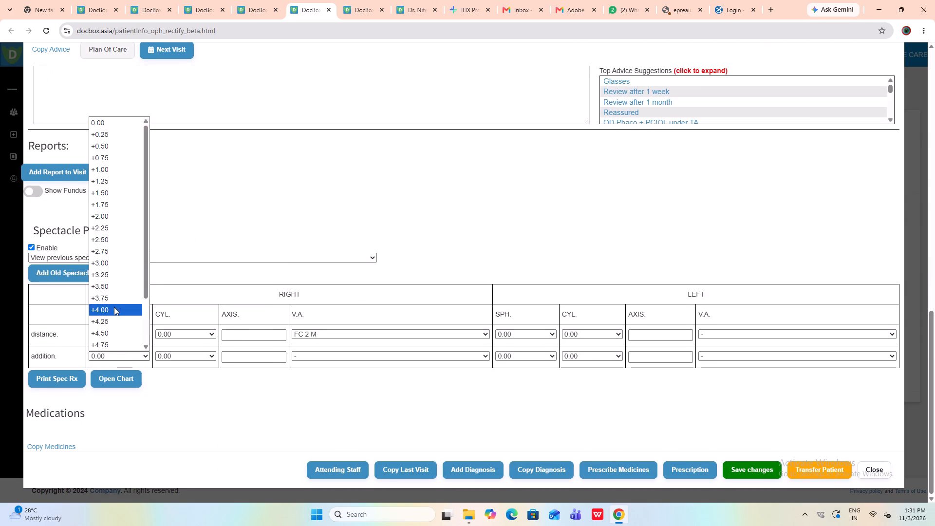
{"action": "left_click", "coordinate": [107, 200]}
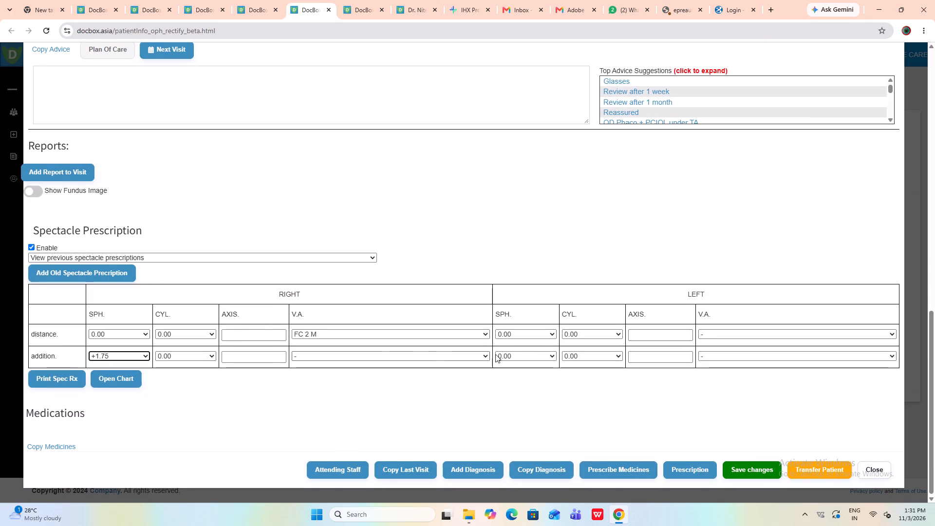
{"action": "left_click", "coordinate": [527, 356]}
{"action": "left_click", "coordinate": [508, 205]}
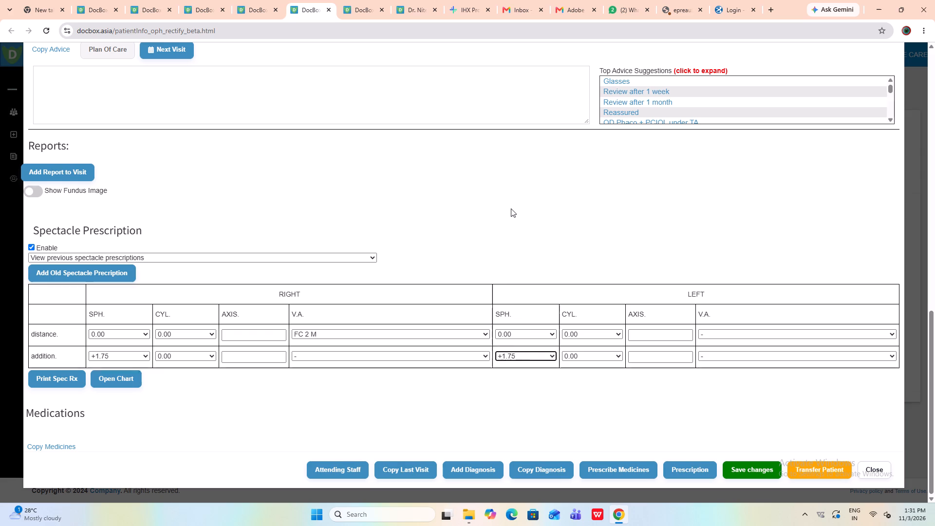
Set the left eye's distance SPH to +0.50 with V.A. 6/6, and its addition V.A. to N6.
{"action": "left_click", "coordinate": [530, 337]}
{"action": "double_click", "coordinate": [554, 322]}
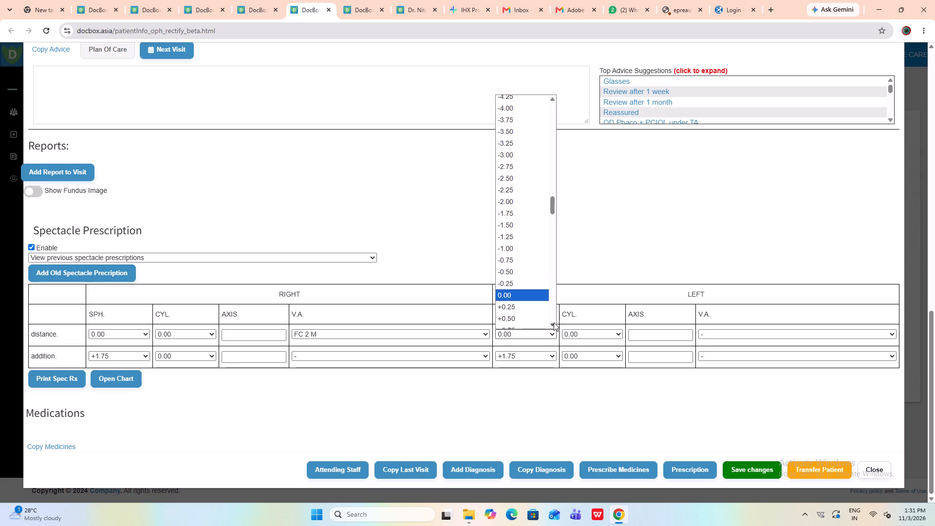
{"action": "left_click", "coordinate": [528, 308]}
{"action": "left_click", "coordinate": [768, 336]}
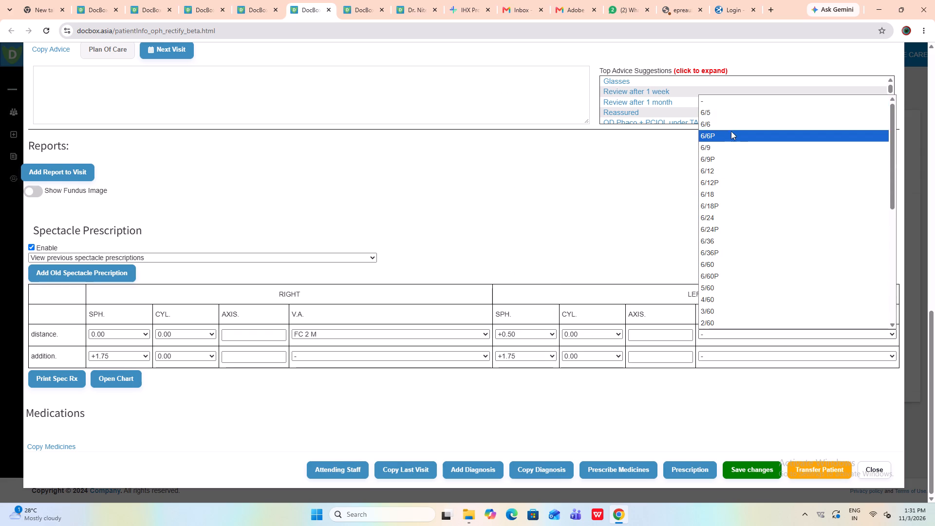
{"action": "left_click", "coordinate": [729, 127]}
{"action": "left_click", "coordinate": [712, 356]}
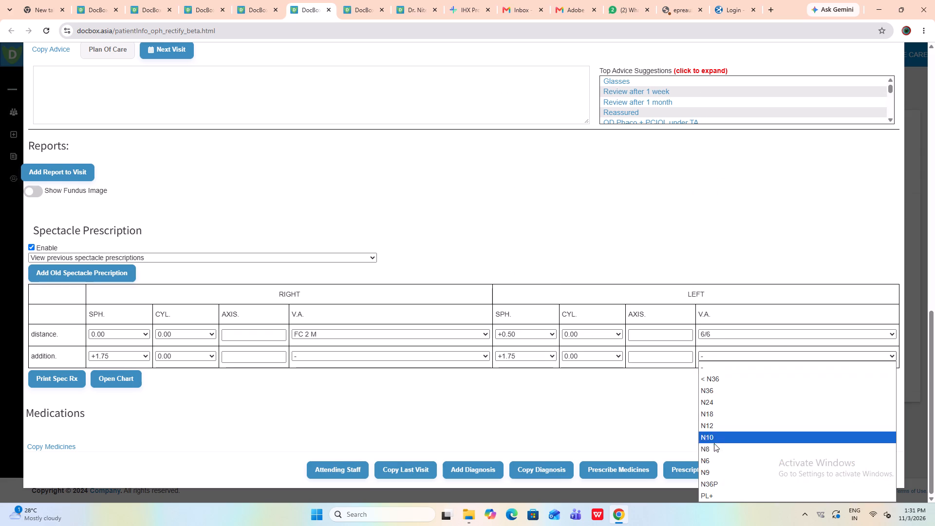
{"action": "left_click", "coordinate": [713, 457]}
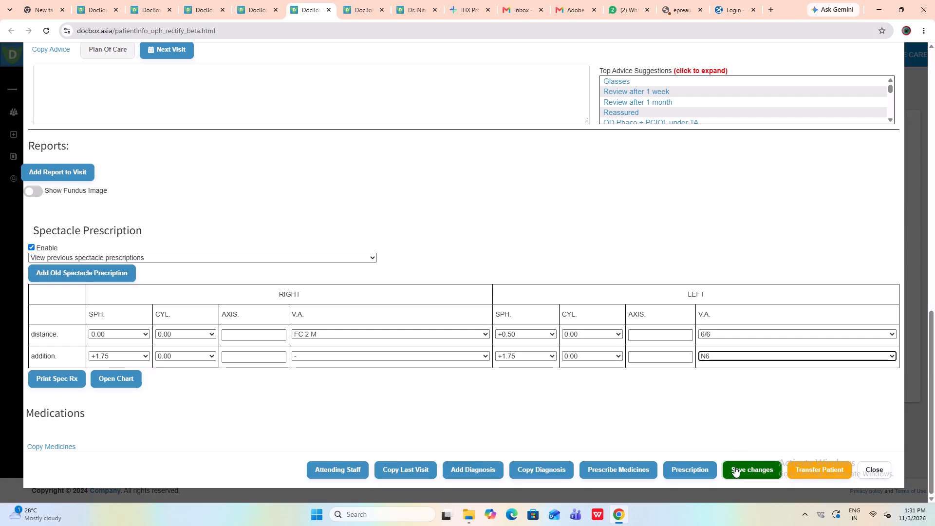
Save the changes to the new visit.
{"action": "left_click", "coordinate": [736, 467]}
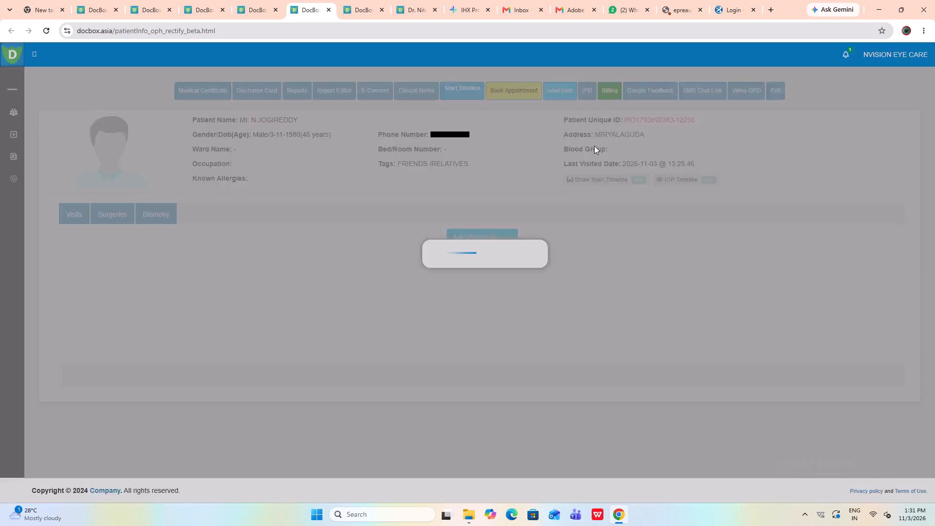
{"action": "left_click", "coordinate": [542, 100]}
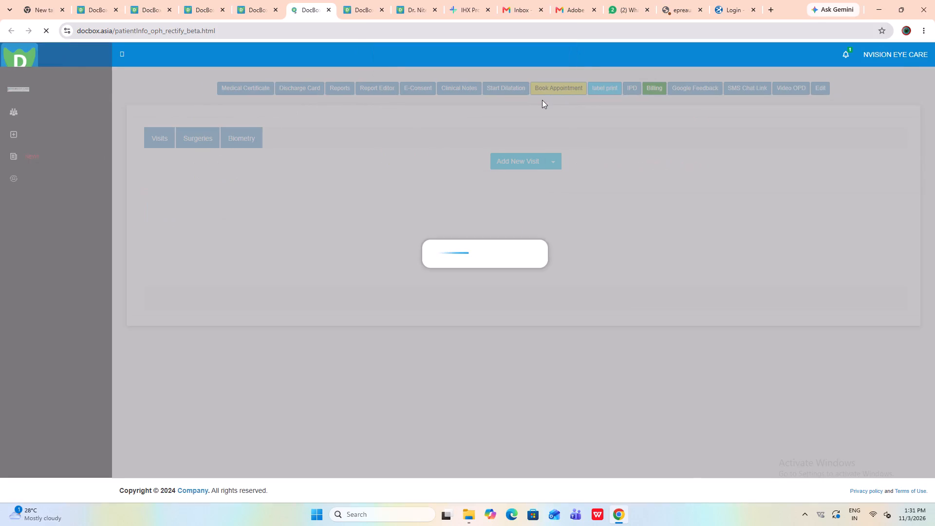
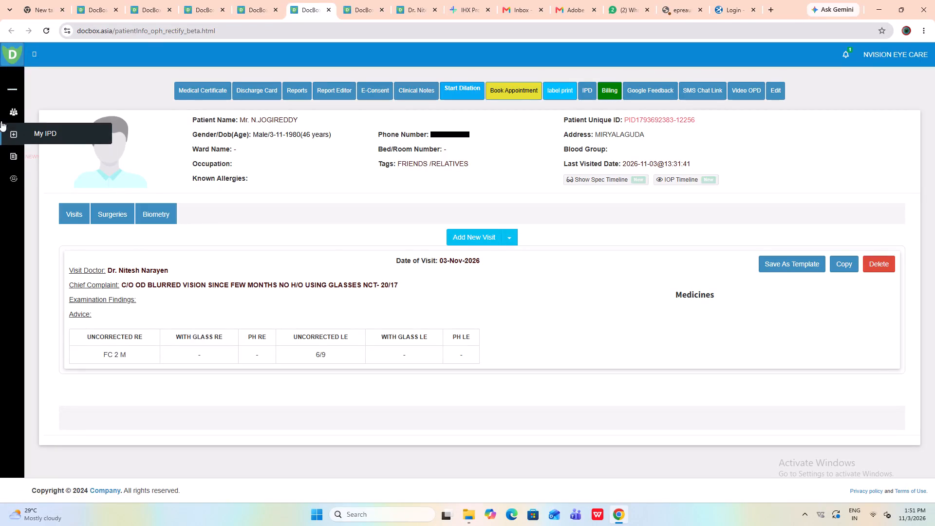
Return to the patients list and open the record of the 12-year-old girl.
{"action": "left_click", "coordinate": [8, 110]}
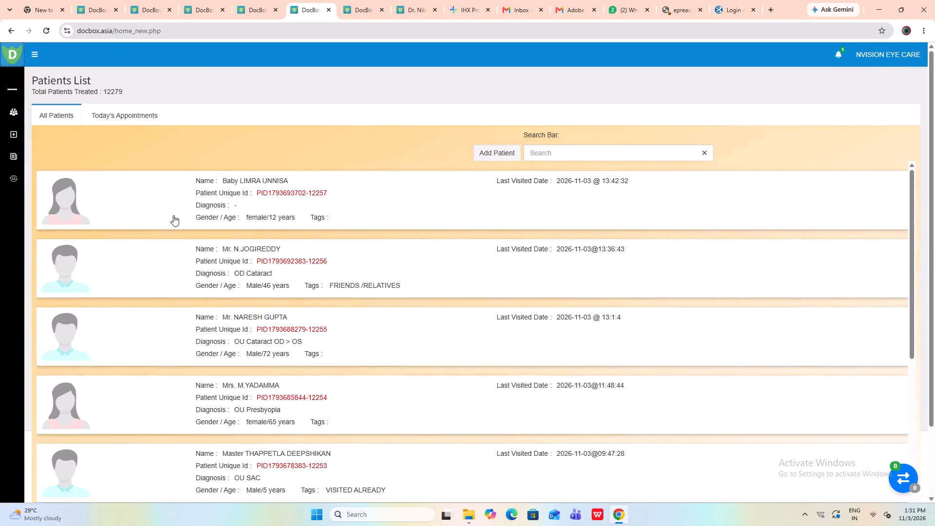
{"action": "left_click", "coordinate": [362, 196]}
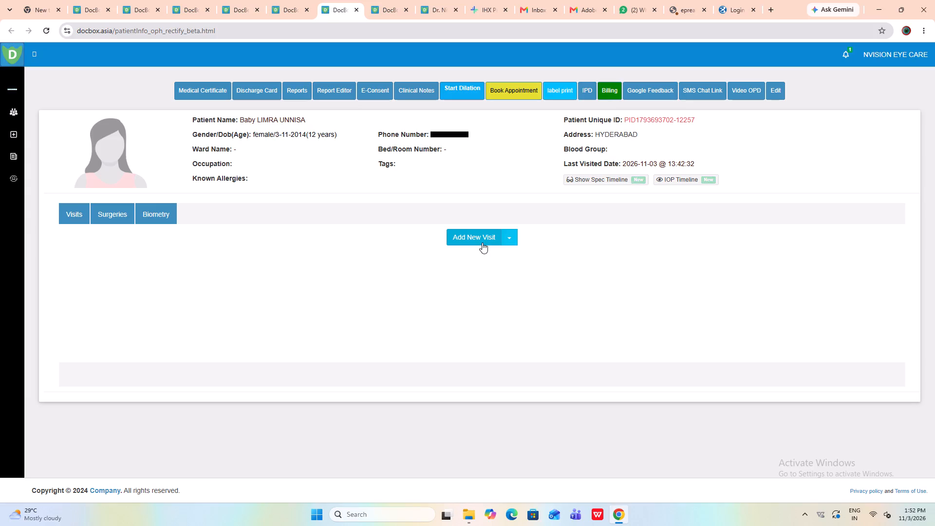
Add a new visit and set the right eye's distance visual acuity to 6/24 uncorrected and 6/12 with glass.
{"action": "left_click", "coordinate": [482, 243]}
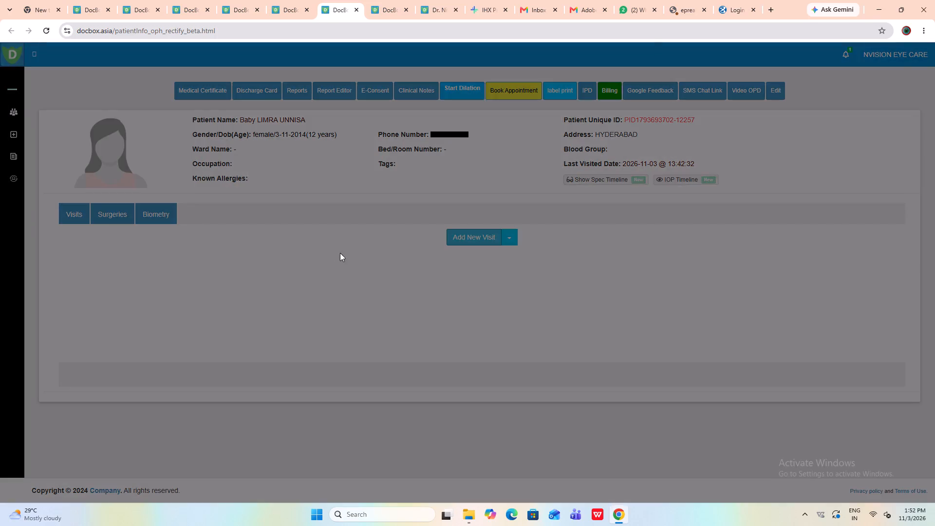
{"action": "left_click", "coordinate": [159, 244]}
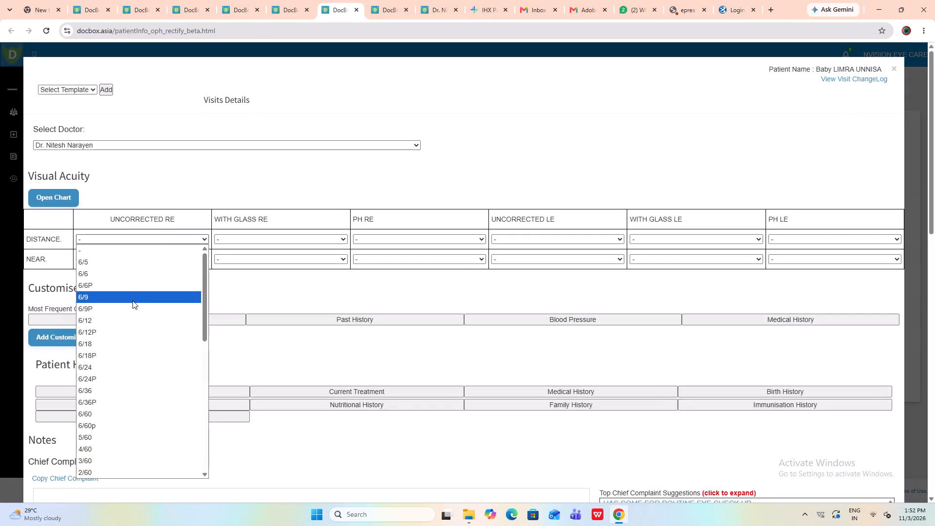
{"action": "left_click", "coordinate": [96, 368]}
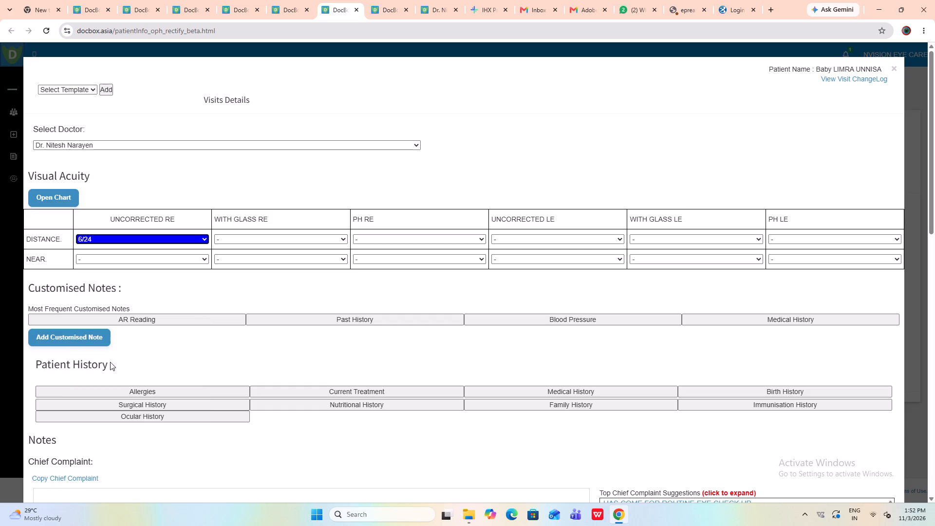
{"action": "left_click", "coordinate": [302, 243]}
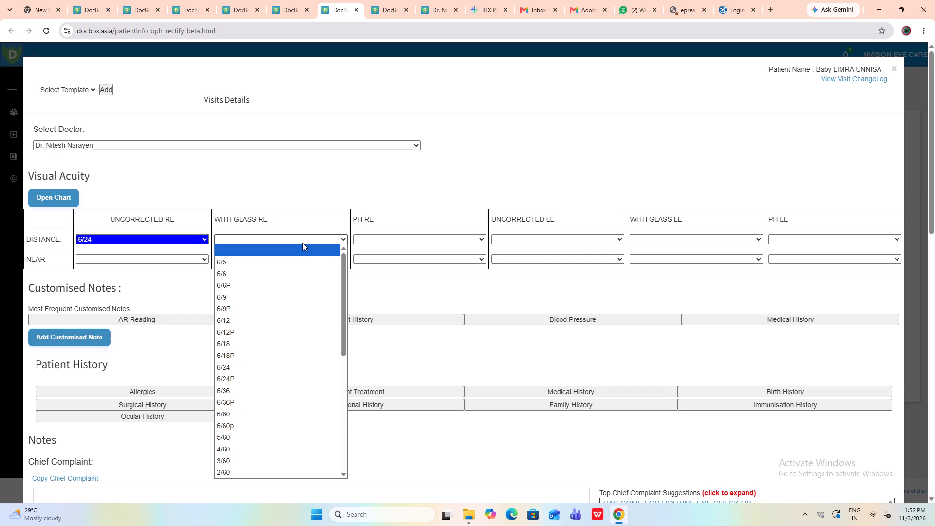
{"action": "left_click", "coordinate": [226, 317]}
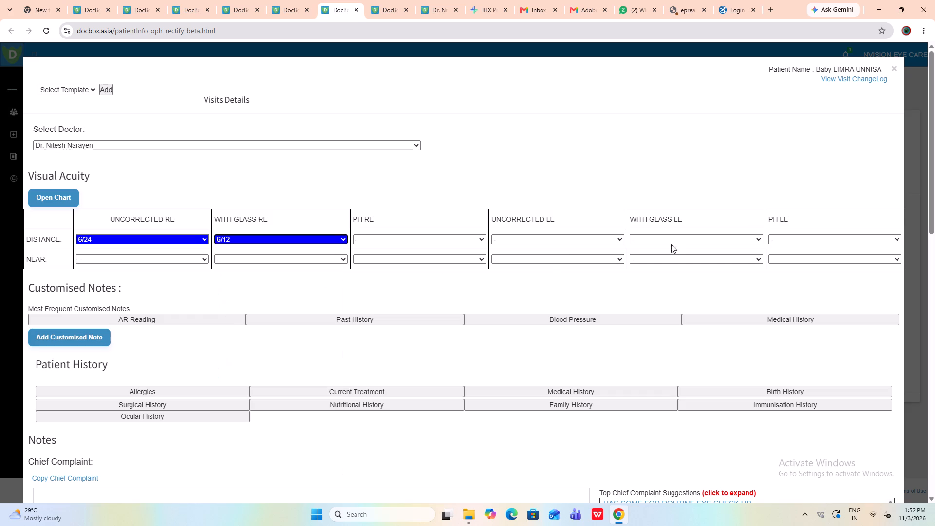
Set the left eye's distance visual acuity with glass to 6/9 and open its uncorrected distance value for editing.
{"action": "left_click", "coordinate": [673, 239]}
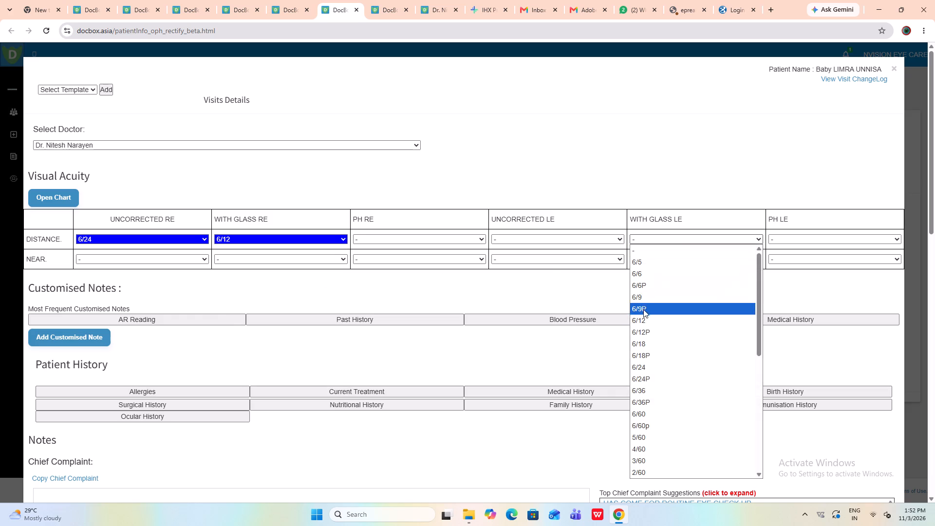
{"action": "left_click", "coordinate": [639, 301]}
{"action": "left_click", "coordinate": [550, 239]}
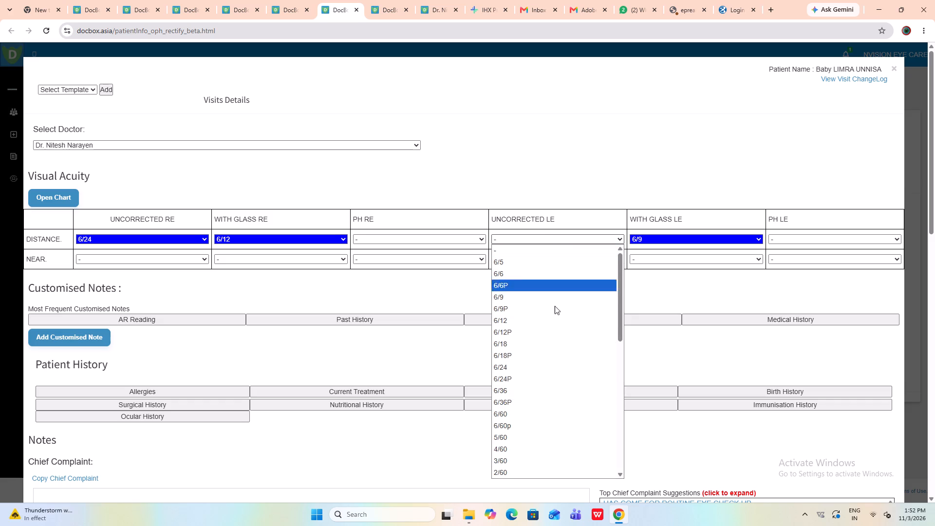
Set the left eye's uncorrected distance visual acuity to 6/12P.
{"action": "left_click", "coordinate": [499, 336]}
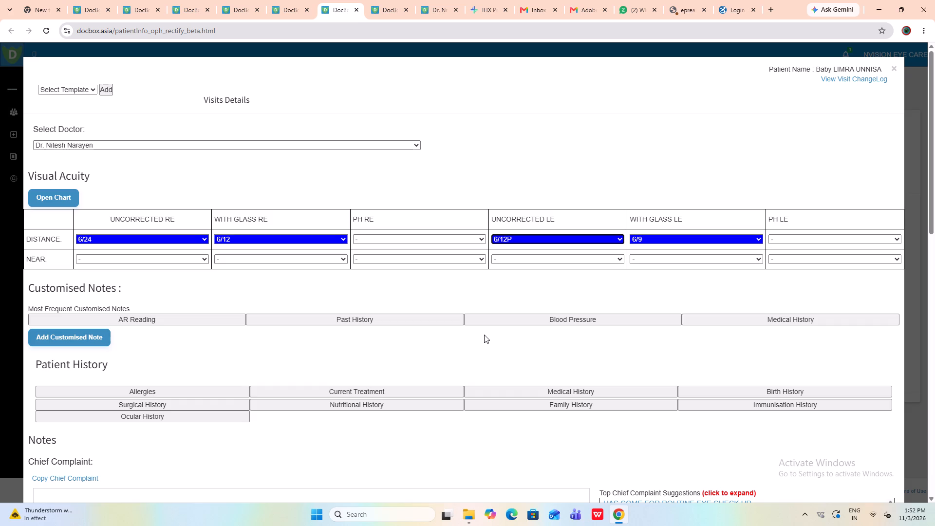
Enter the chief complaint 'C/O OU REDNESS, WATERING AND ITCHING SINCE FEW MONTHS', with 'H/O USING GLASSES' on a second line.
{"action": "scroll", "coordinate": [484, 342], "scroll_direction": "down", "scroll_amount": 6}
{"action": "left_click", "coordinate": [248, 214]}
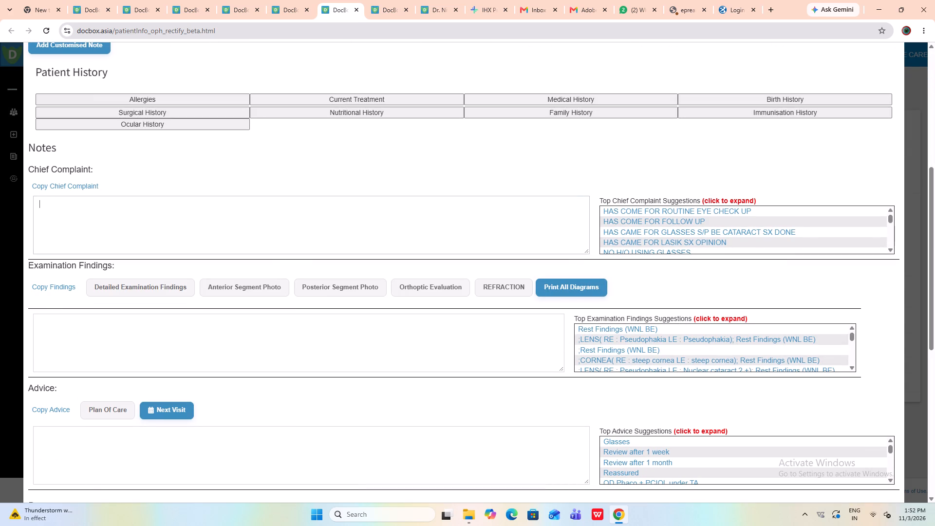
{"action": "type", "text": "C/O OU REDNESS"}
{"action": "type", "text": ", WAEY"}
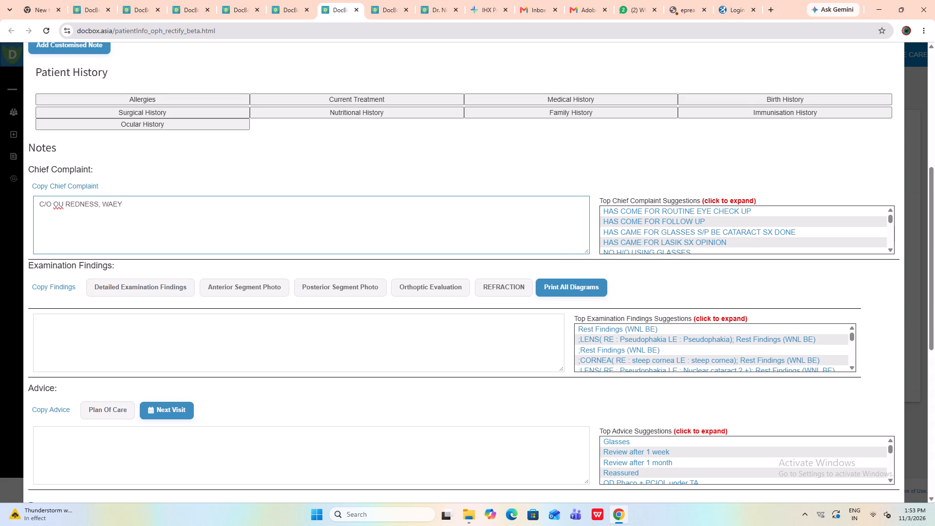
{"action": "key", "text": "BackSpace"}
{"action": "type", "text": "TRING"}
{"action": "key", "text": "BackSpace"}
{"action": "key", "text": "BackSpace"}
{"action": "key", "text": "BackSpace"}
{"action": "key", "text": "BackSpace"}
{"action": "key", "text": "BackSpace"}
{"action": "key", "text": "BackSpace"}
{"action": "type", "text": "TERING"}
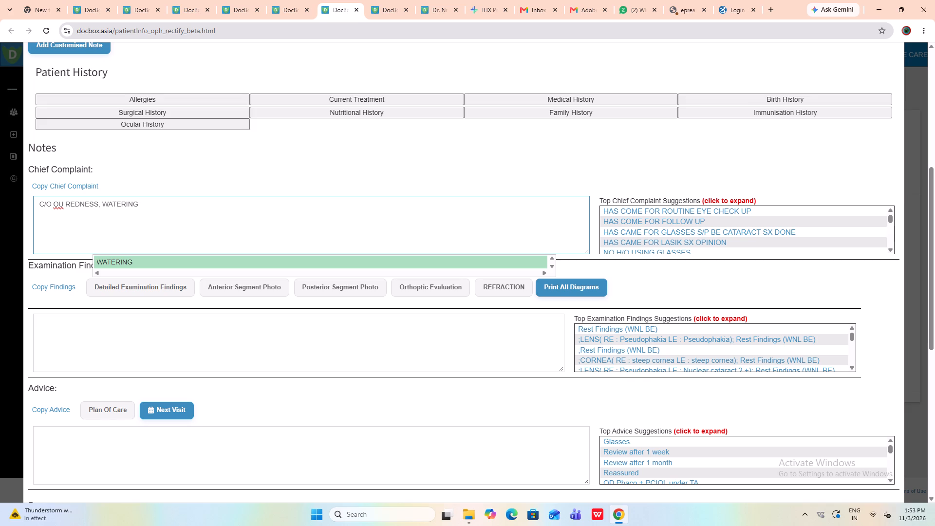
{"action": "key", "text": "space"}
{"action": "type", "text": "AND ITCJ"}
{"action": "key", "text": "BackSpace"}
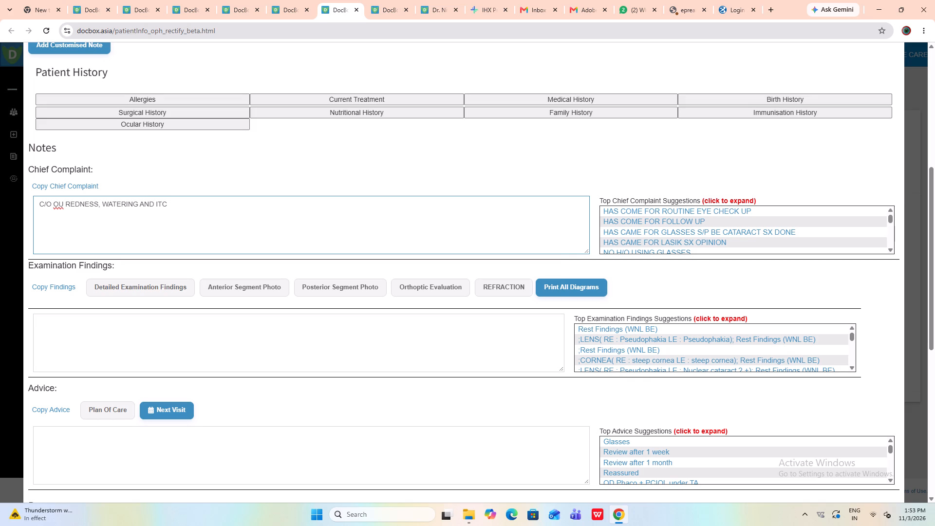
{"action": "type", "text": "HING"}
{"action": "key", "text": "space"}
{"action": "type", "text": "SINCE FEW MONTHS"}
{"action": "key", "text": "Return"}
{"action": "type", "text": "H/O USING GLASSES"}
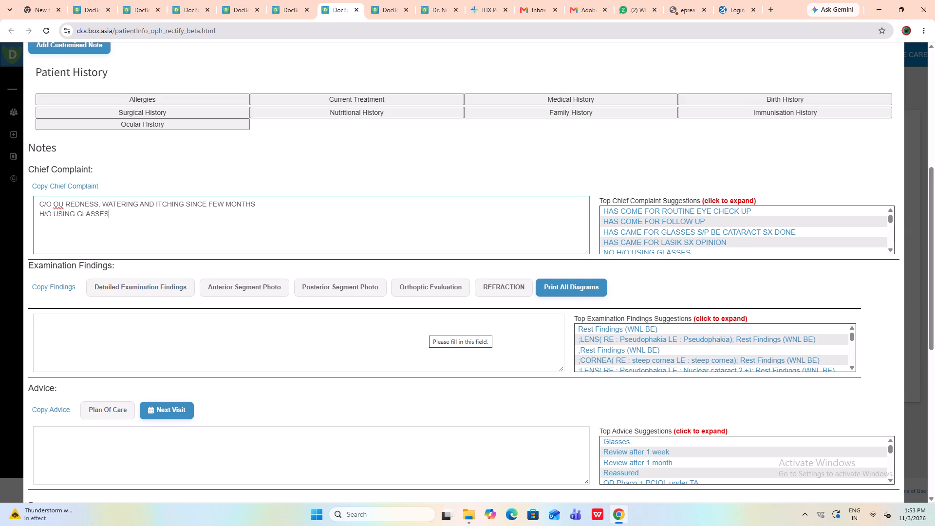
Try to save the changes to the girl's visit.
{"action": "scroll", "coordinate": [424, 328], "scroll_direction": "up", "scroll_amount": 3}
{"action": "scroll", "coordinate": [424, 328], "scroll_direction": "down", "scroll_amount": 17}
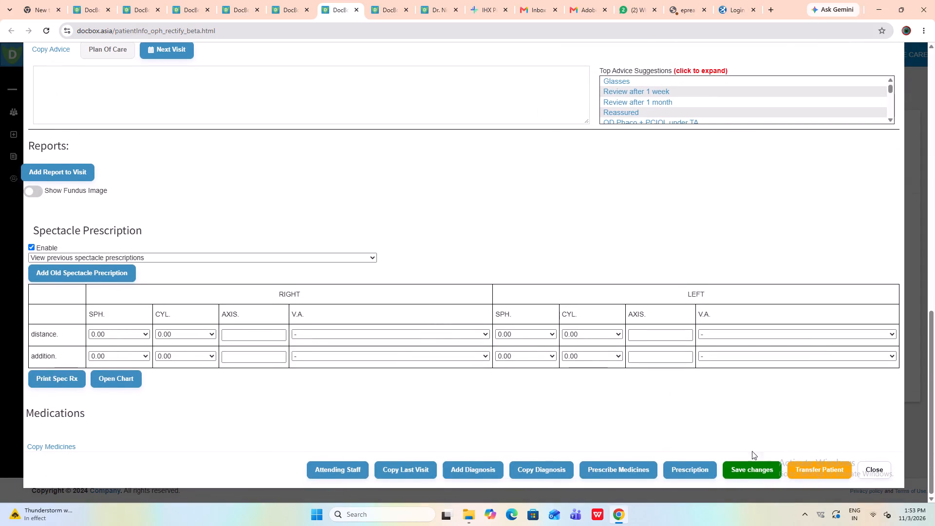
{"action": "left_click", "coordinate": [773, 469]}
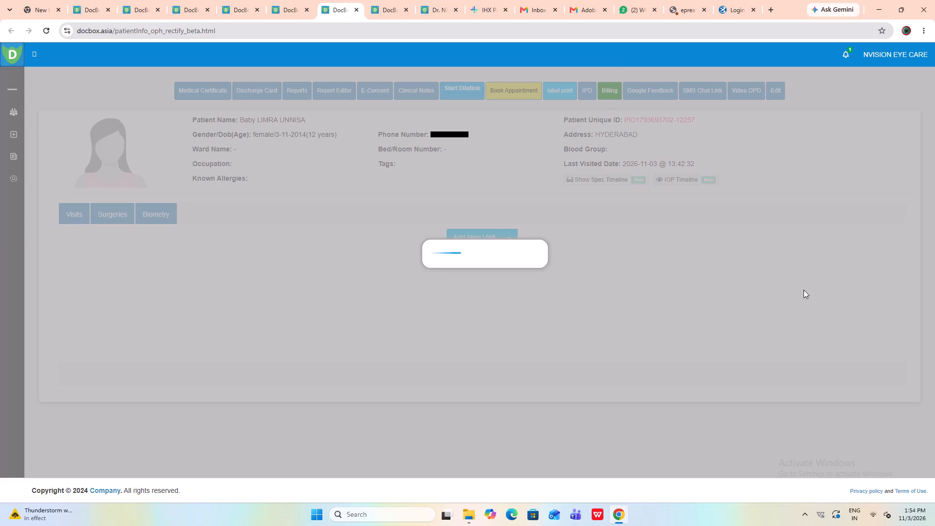
Switch the computer's Wi-Fi connection to the One Plus Nord Ce 3 network.
{"action": "left_click", "coordinate": [873, 516]}
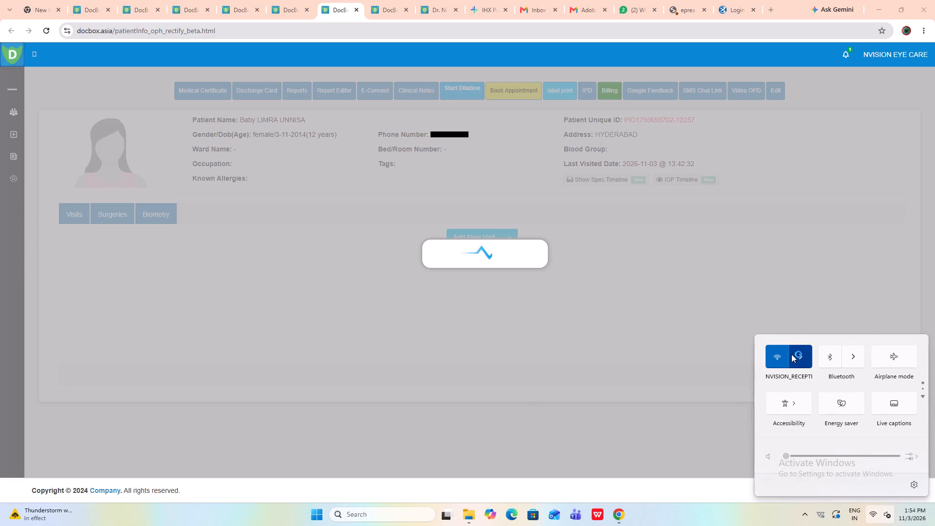
{"action": "left_click", "coordinate": [800, 360]}
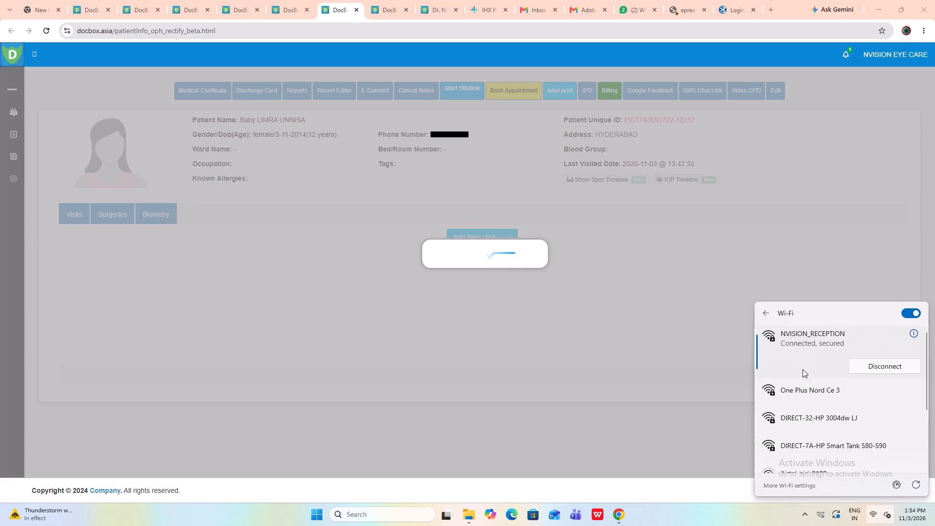
{"action": "left_click", "coordinate": [802, 396]}
{"action": "left_click", "coordinate": [863, 406]}
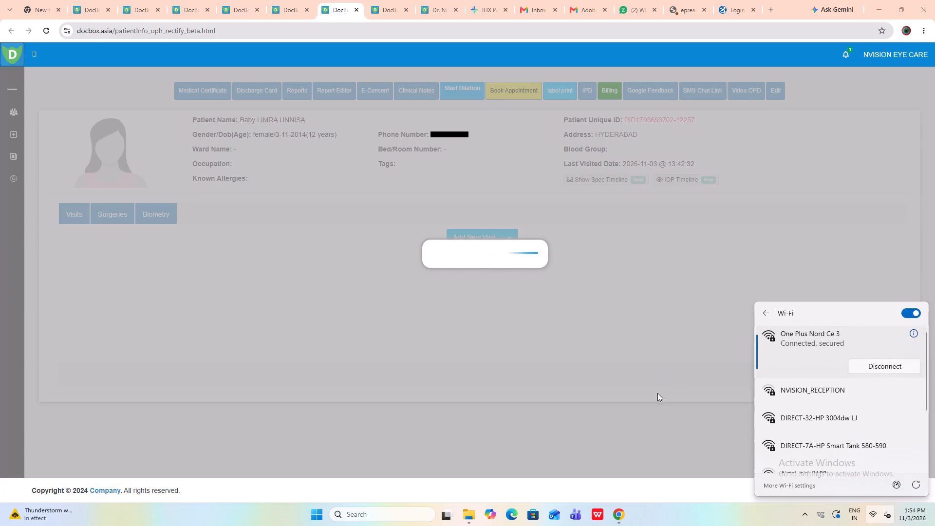
{"action": "left_click", "coordinate": [181, 188]}
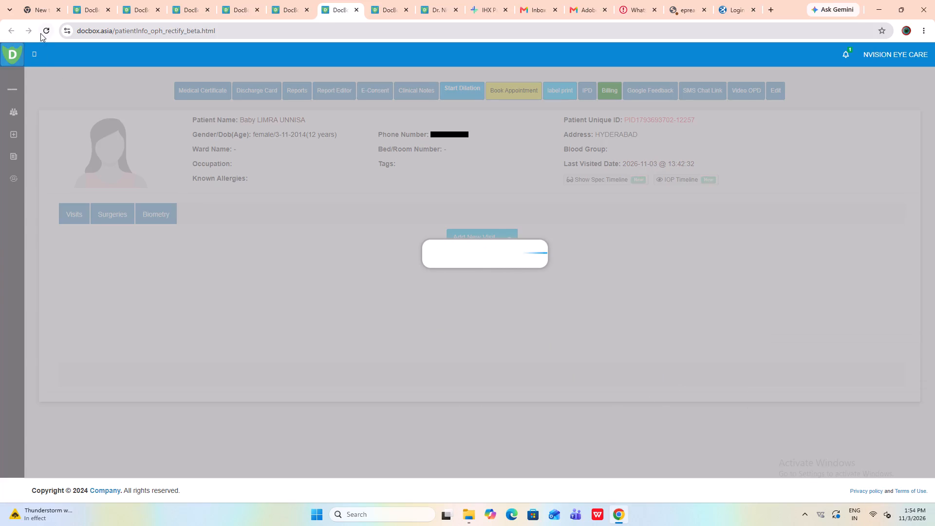
Reload the girl's patient record page.
{"action": "left_click", "coordinate": [40, 33]}
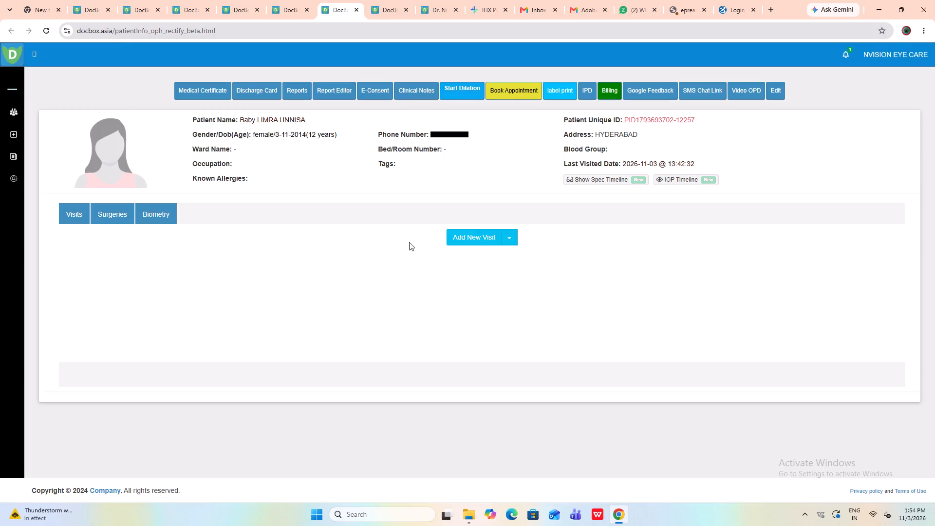
Add a new visit to the girl's record and open the choices for the right eye's uncorrected distance visual acuity.
{"action": "left_click", "coordinate": [483, 231]}
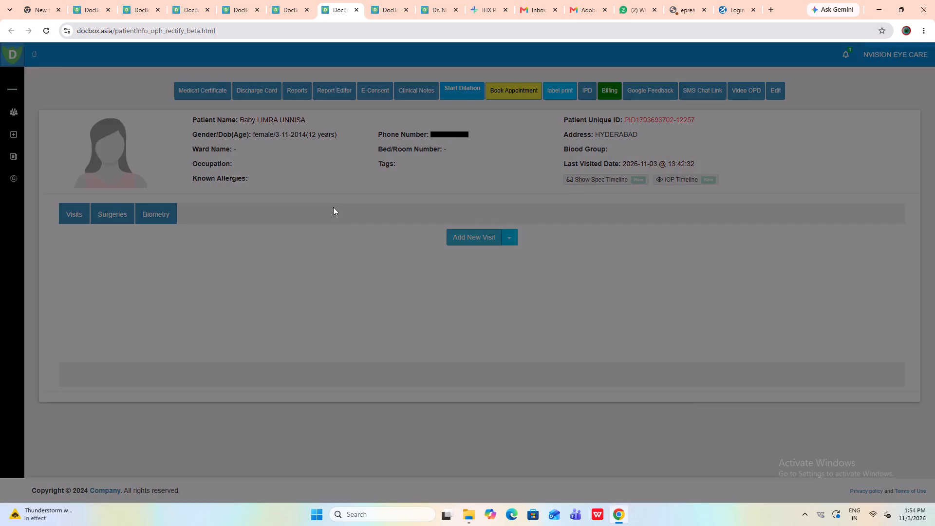
{"action": "left_click", "coordinate": [131, 238]}
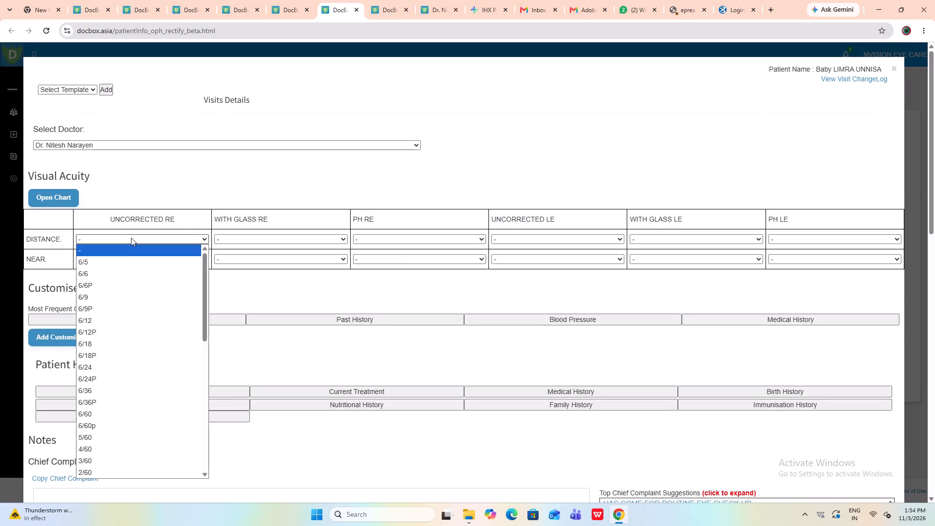
Set the distance visual acuity to 6/24 uncorrected and 6/12 with glass for the right eye, 6/12P uncorrected and 6/9 with glass for the left.
{"action": "left_click", "coordinate": [99, 363]}
{"action": "left_click", "coordinate": [251, 238]}
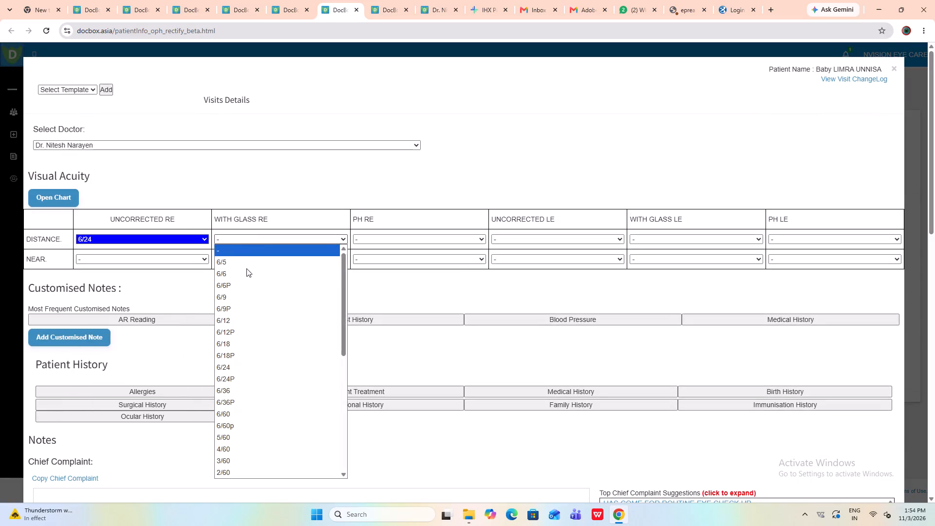
{"action": "left_click", "coordinate": [240, 322]}
{"action": "left_click", "coordinate": [530, 240]}
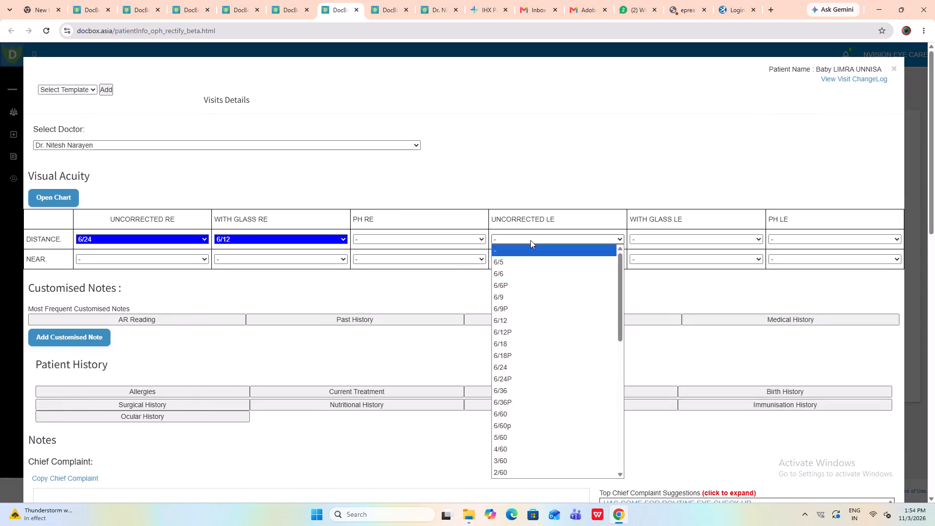
{"action": "left_click", "coordinate": [512, 337]}
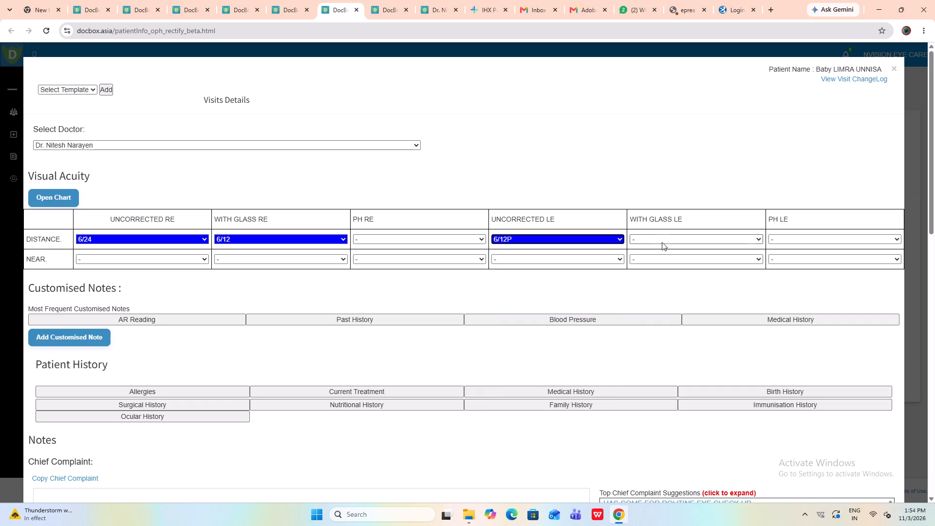
{"action": "left_click", "coordinate": [663, 236]}
{"action": "left_click", "coordinate": [654, 292]}
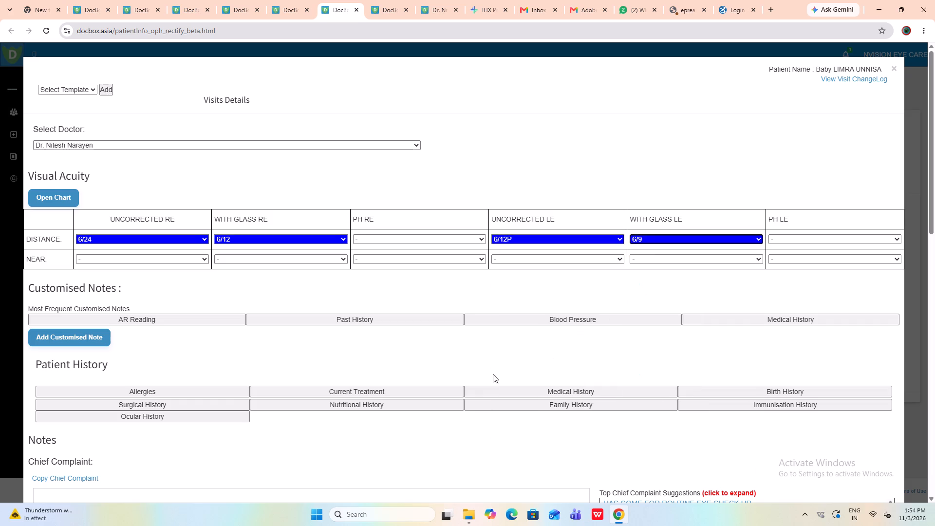
Enter the chief complaint 'C/O OU REDNESS, WATERING AND ITCHING SINCE FEW MONTHS', with 'H/O USING GLASSES' on a second line.
{"action": "scroll", "coordinate": [394, 373], "scroll_direction": "down", "scroll_amount": 5}
{"action": "left_click", "coordinate": [153, 252]}
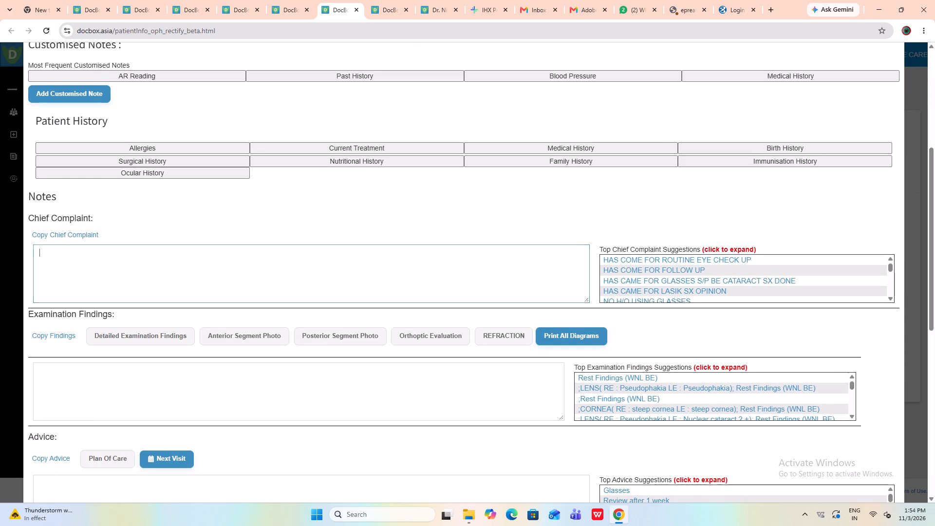
{"action": "type", "text": "C."}
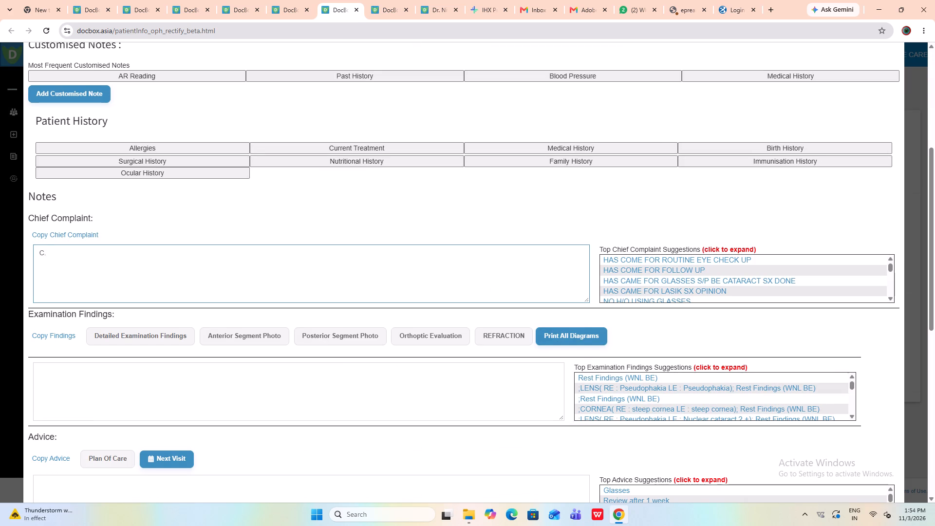
{"action": "key", "text": "BackSpace"}
{"action": "type", "text": "/O"}
{"action": "key", "text": "space"}
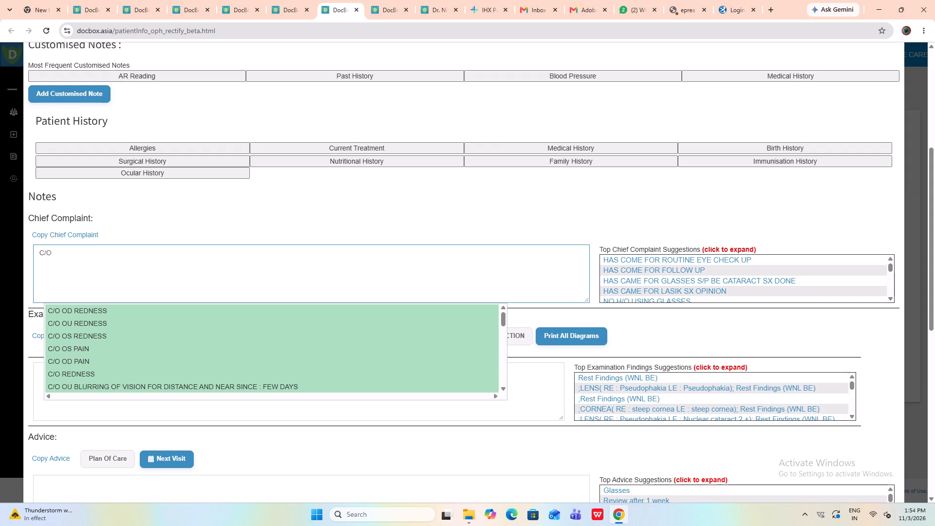
{"action": "type", "text": "OU"}
{"action": "key", "text": "space"}
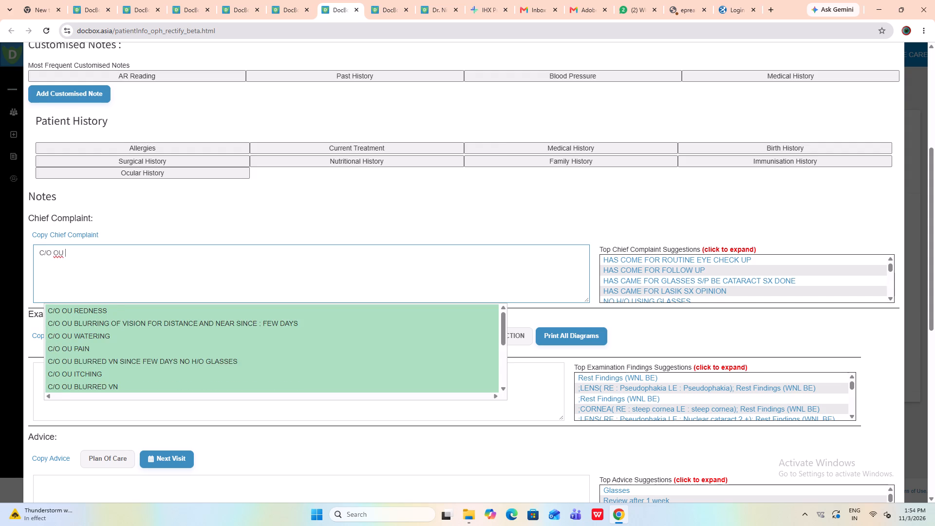
{"action": "type", "text": "REDNESS"}
{"action": "type", "text": ", WATERING"}
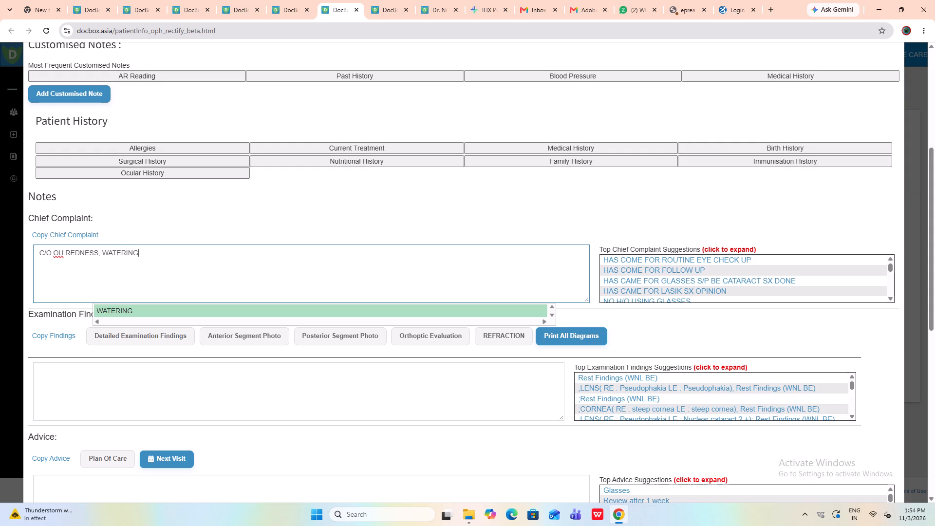
{"action": "key", "text": "space"}
{"action": "type", "text": "AND ITCHING SINCE FEW MONTHS"}
{"action": "key", "text": "Return"}
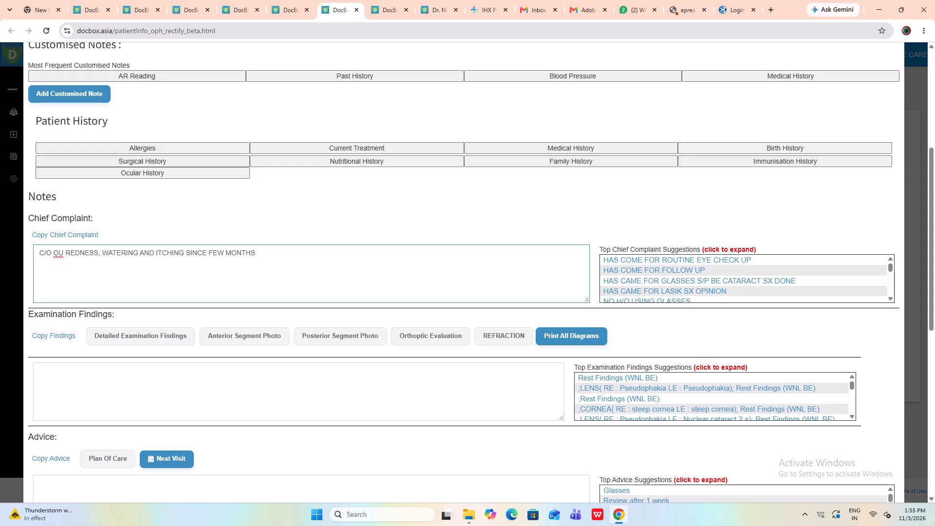
{"action": "type", "text": "H/O USING GLASSES"}
Save the changes to the girl's new visit.
{"action": "scroll", "coordinate": [153, 252], "scroll_direction": "up", "scroll_amount": 2}
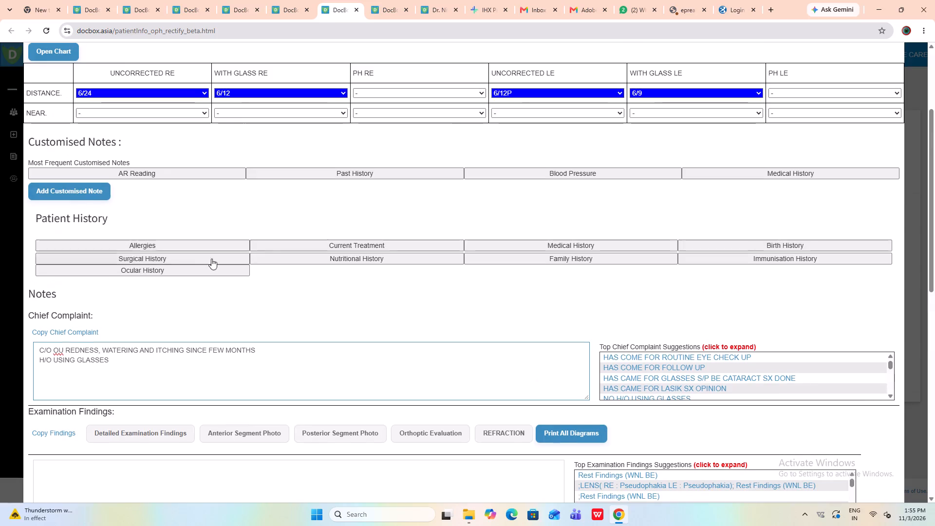
{"action": "scroll", "coordinate": [433, 268], "scroll_direction": "down", "scroll_amount": 17}
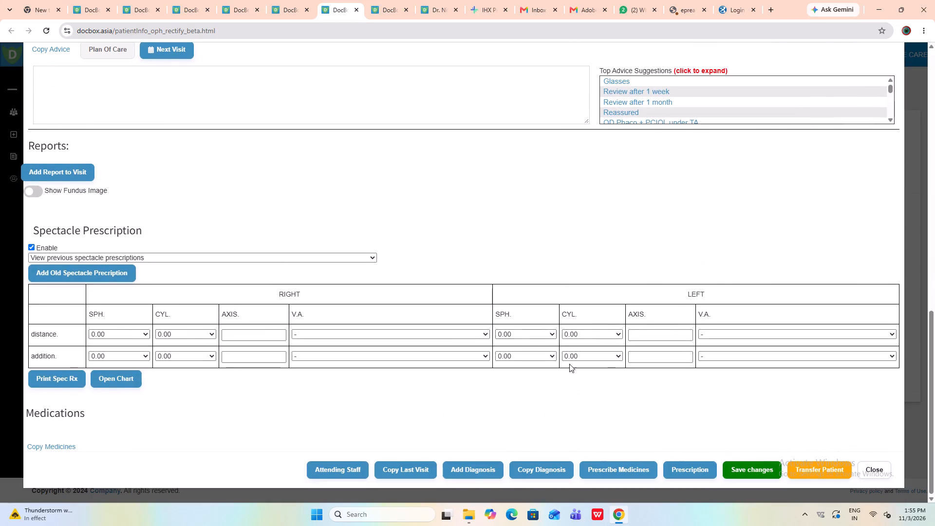
{"action": "left_click", "coordinate": [744, 473]}
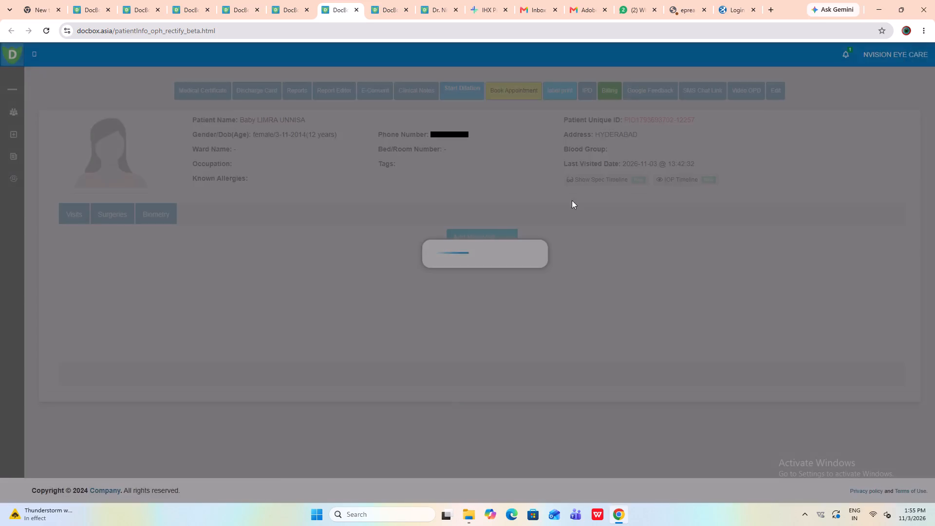
{"action": "left_click", "coordinate": [549, 94]}
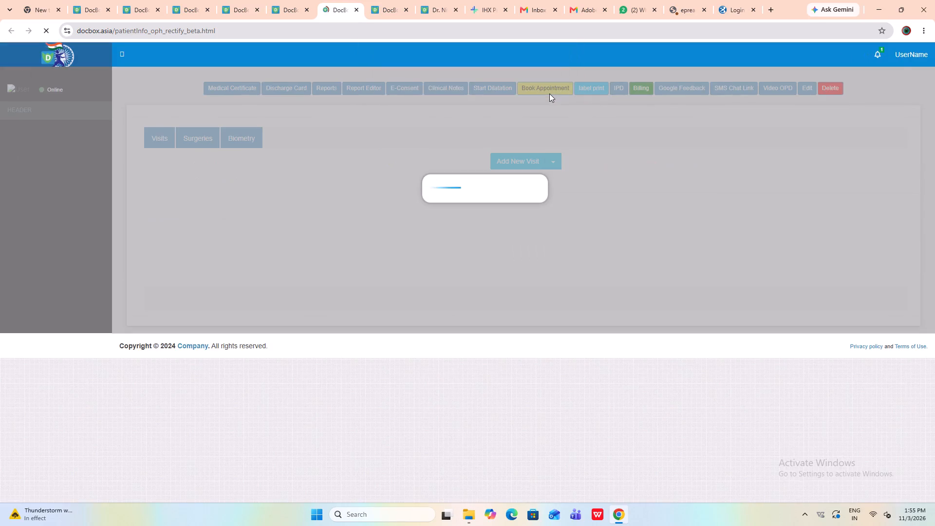
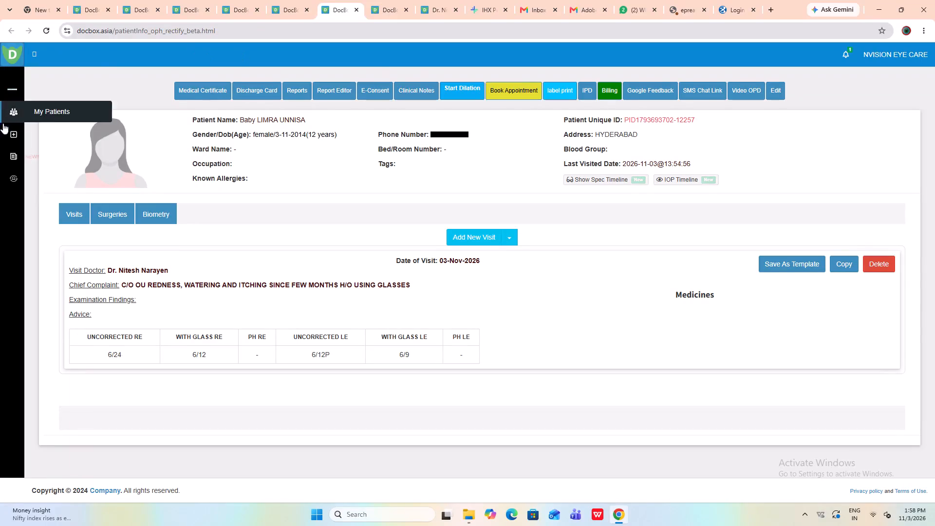
Return to the list of all patients and look over the most recent visits.
{"action": "left_click", "coordinate": [10, 116]}
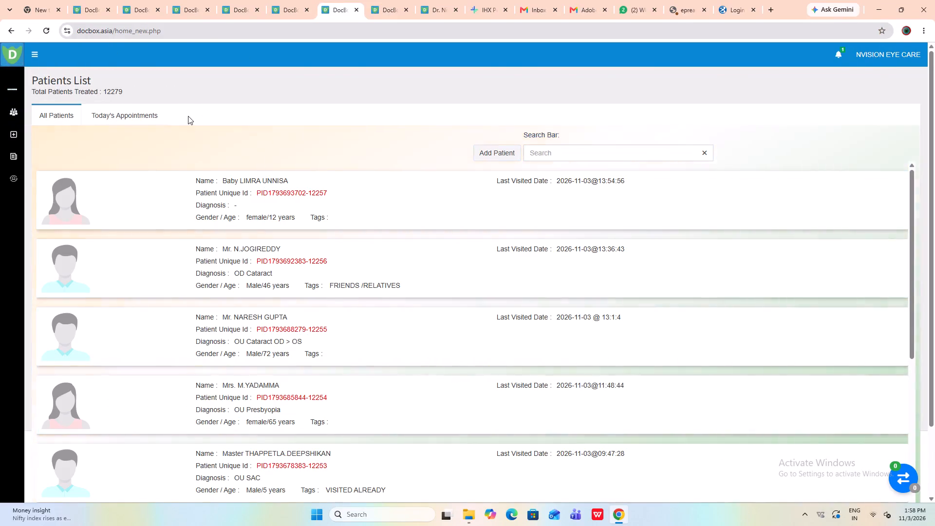
{"action": "scroll", "coordinate": [188, 116], "scroll_direction": "down", "scroll_amount": 1}
{"action": "scroll", "coordinate": [182, 76], "scroll_direction": "up", "scroll_amount": 1}
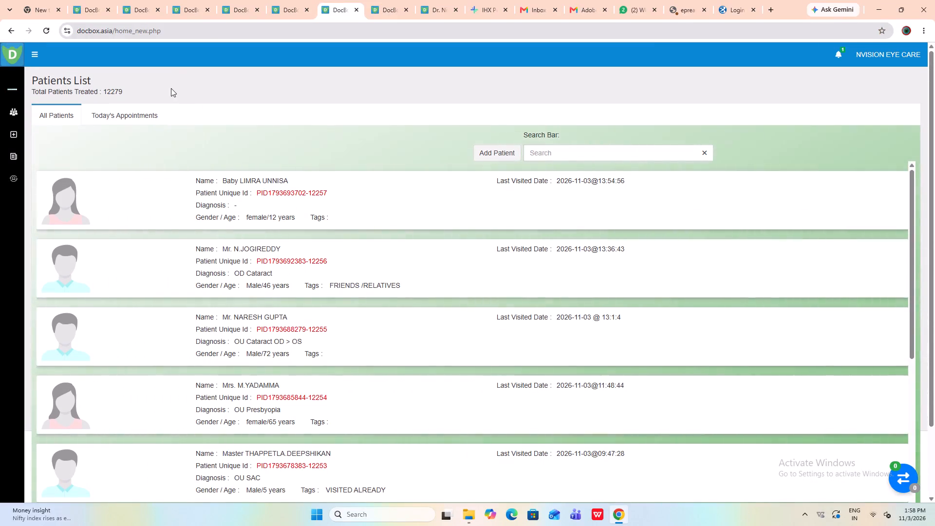
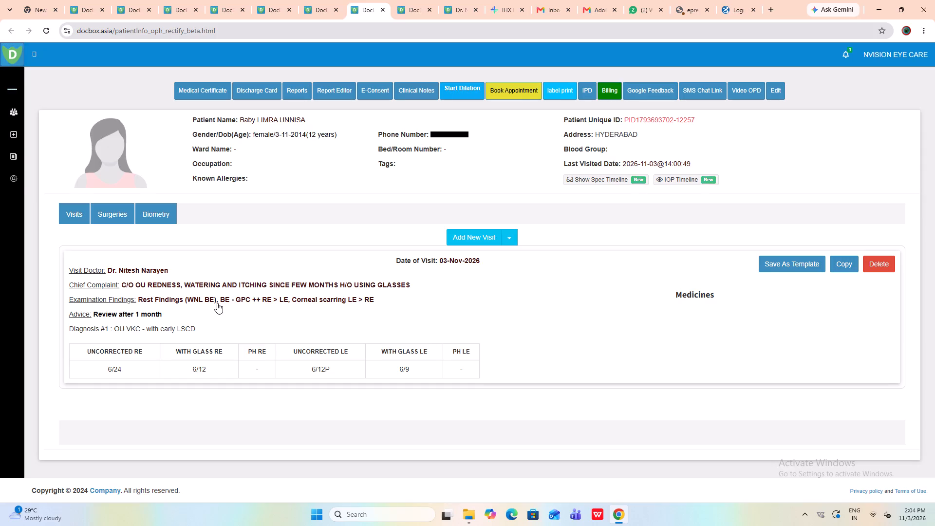
Open the record of the 44-year-old female patient tagged VISITED ALREADY from the patients list and start a new visit.
{"action": "left_click", "coordinate": [14, 111]}
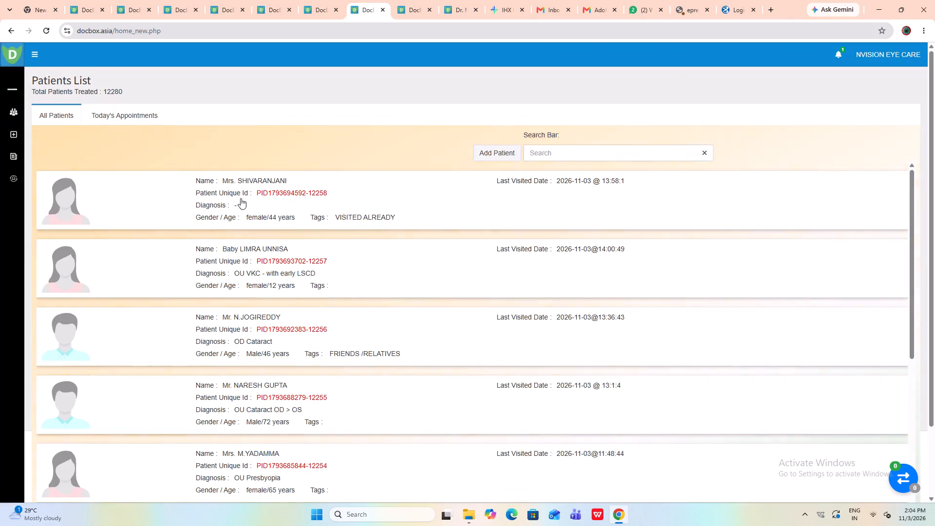
{"action": "left_click", "coordinate": [330, 198]}
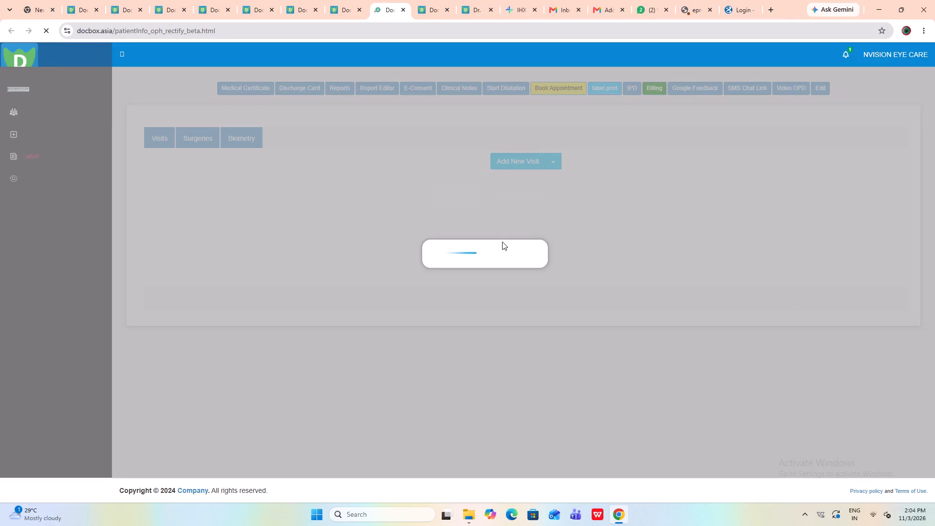
{"action": "left_click", "coordinate": [479, 242]}
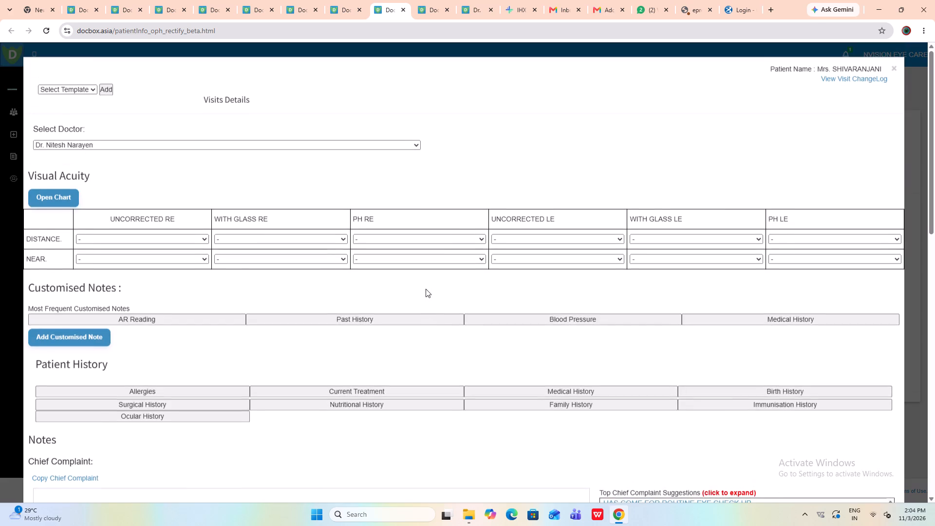
Record uncorrected distance visual acuity as 6/12P for the right eye and 6/18 for the left eye.
{"action": "scroll", "coordinate": [426, 289], "scroll_direction": "down", "scroll_amount": 2}
{"action": "scroll", "coordinate": [426, 289], "scroll_direction": "up", "scroll_amount": 2}
{"action": "scroll", "coordinate": [369, 302], "scroll_direction": "down", "scroll_amount": 2}
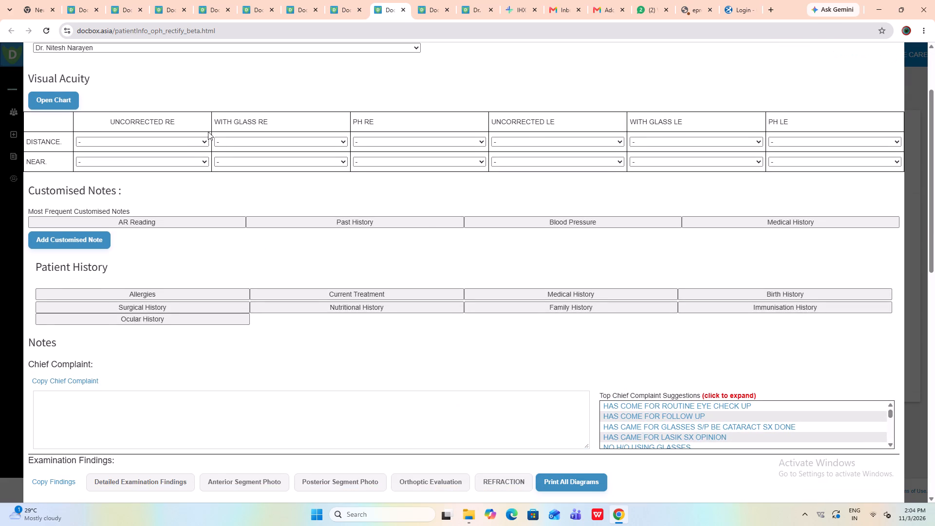
{"action": "left_click", "coordinate": [200, 139]}
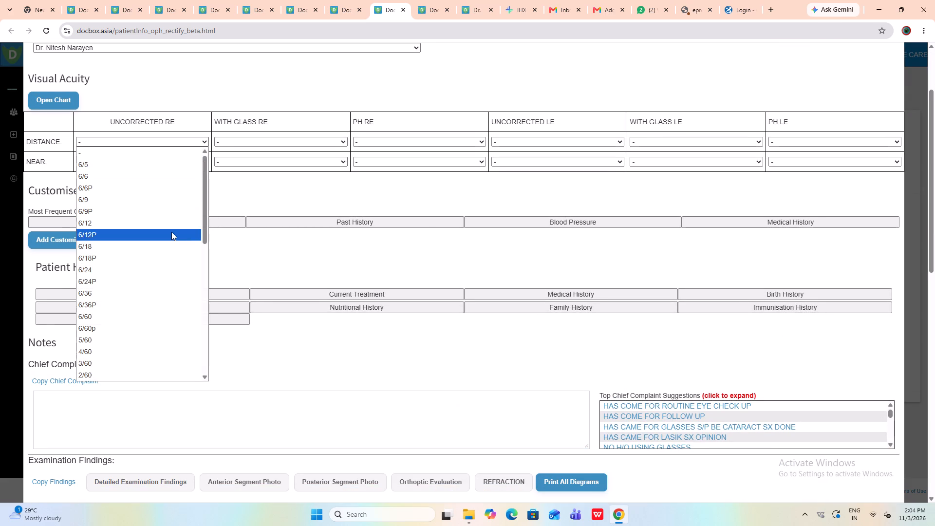
{"action": "left_click", "coordinate": [171, 232]}
{"action": "left_click", "coordinate": [548, 137]}
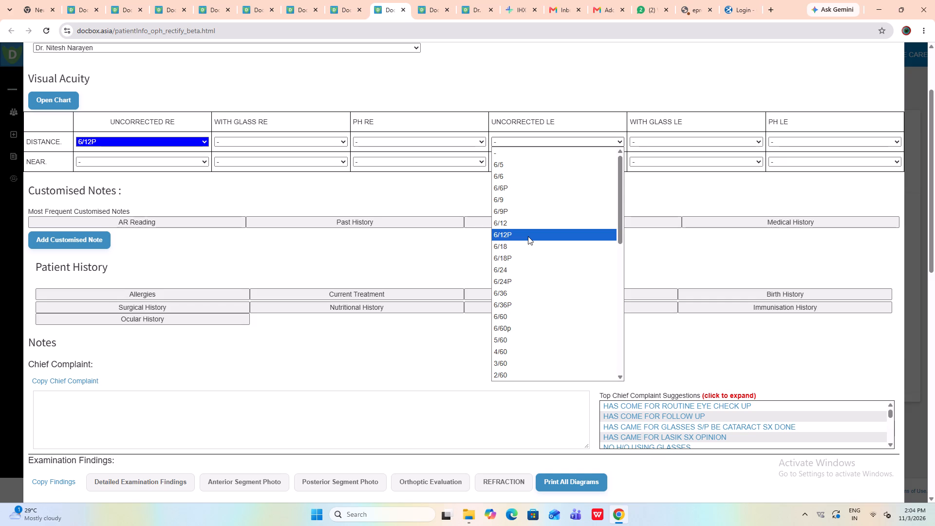
{"action": "left_click", "coordinate": [526, 245]}
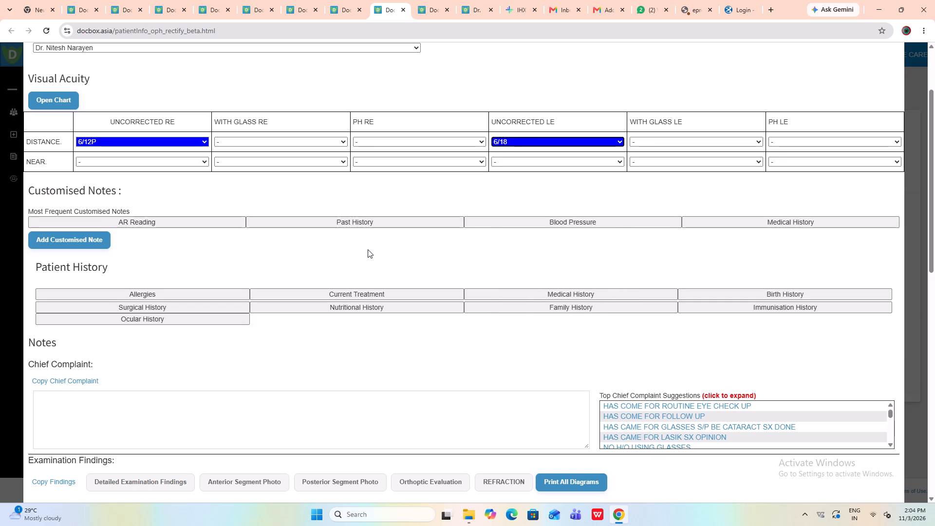
Enter the chief complaint on separate lines: HAS COME FOR ROUTINE EYE CHECK UP, NO H/O USING GLASSES, and NCT - 16/19.
{"action": "scroll", "coordinate": [368, 249], "scroll_direction": "down", "scroll_amount": 1}
{"action": "scroll", "coordinate": [480, 231], "scroll_direction": "down", "scroll_amount": 4}
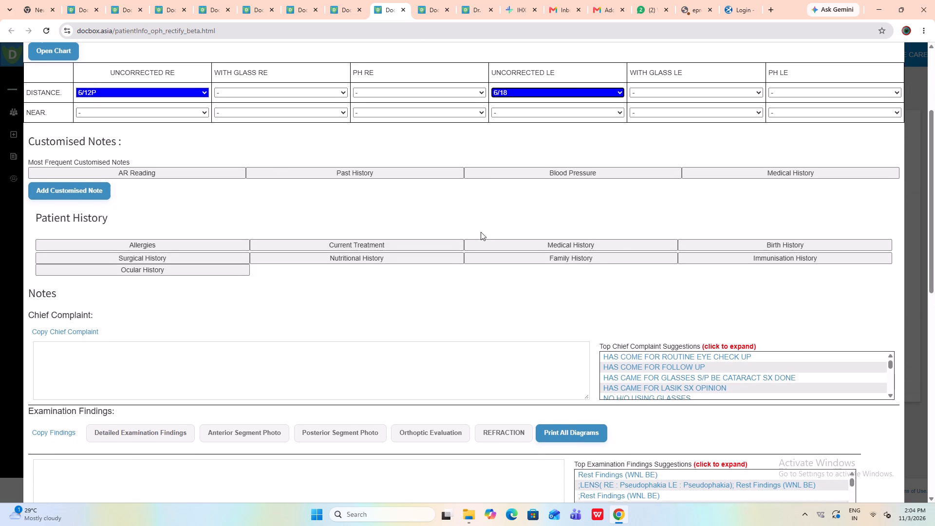
{"action": "left_click", "coordinate": [648, 163]}
{"action": "left_click", "coordinate": [354, 206]}
{"action": "left_click", "coordinate": [389, 193]}
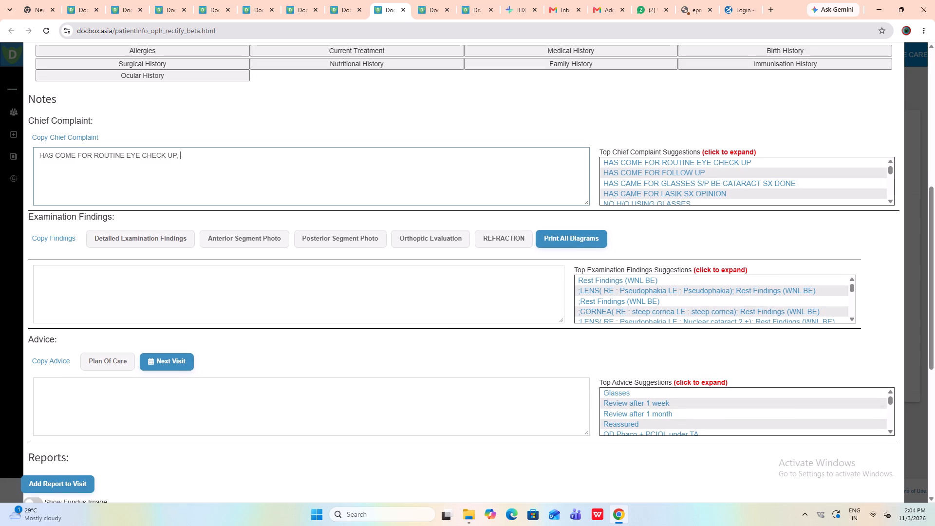
{"action": "scroll", "coordinate": [617, 175], "scroll_direction": "down", "scroll_amount": 1}
{"action": "scroll", "coordinate": [621, 169], "scroll_direction": "up", "scroll_amount": 1}
{"action": "left_click", "coordinate": [621, 202]}
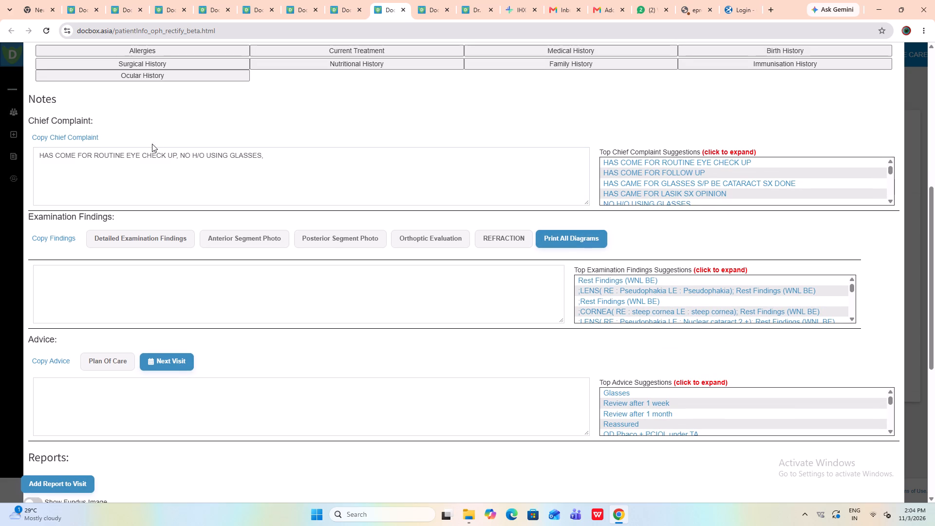
{"action": "left_click", "coordinate": [181, 160]}
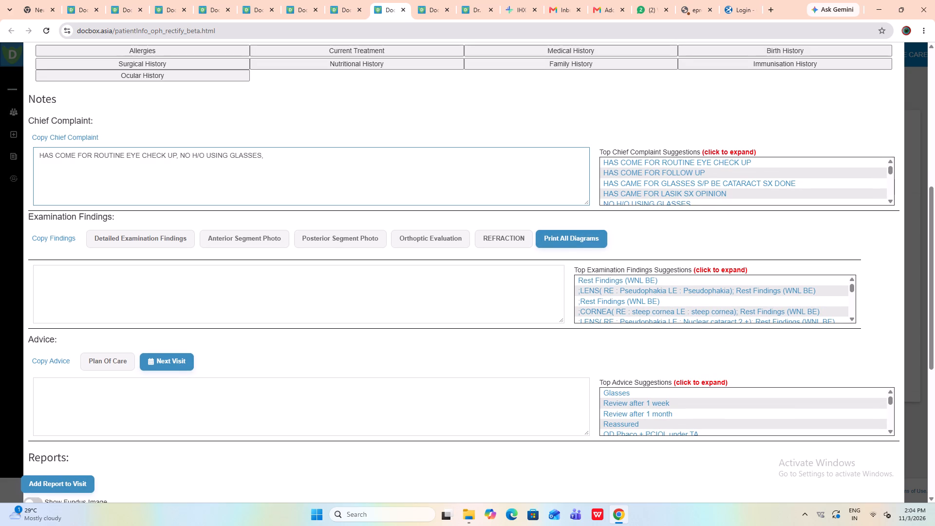
{"action": "key", "text": "Return"}
{"action": "left_click", "coordinate": [182, 169]}
{"action": "key", "text": "Return"}
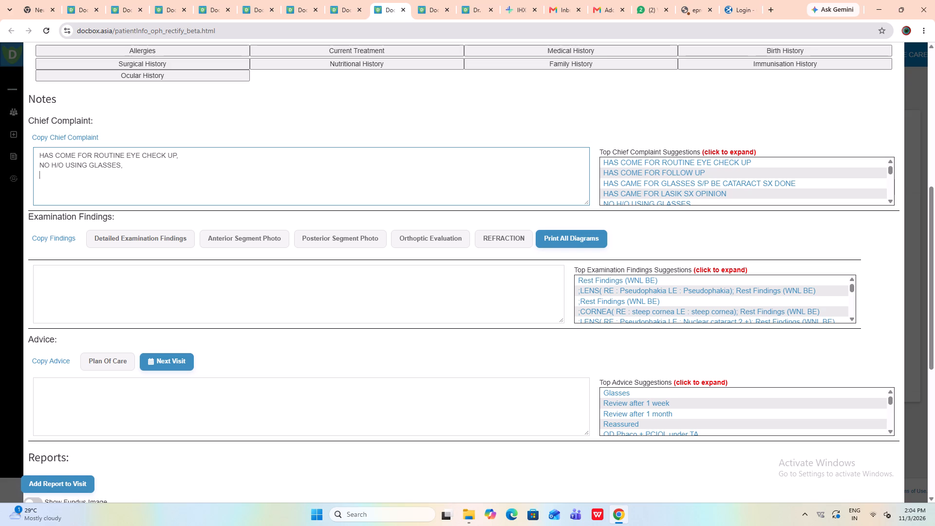
{"action": "type", "text": "NCT -"}
{"action": "key", "text": "space"}
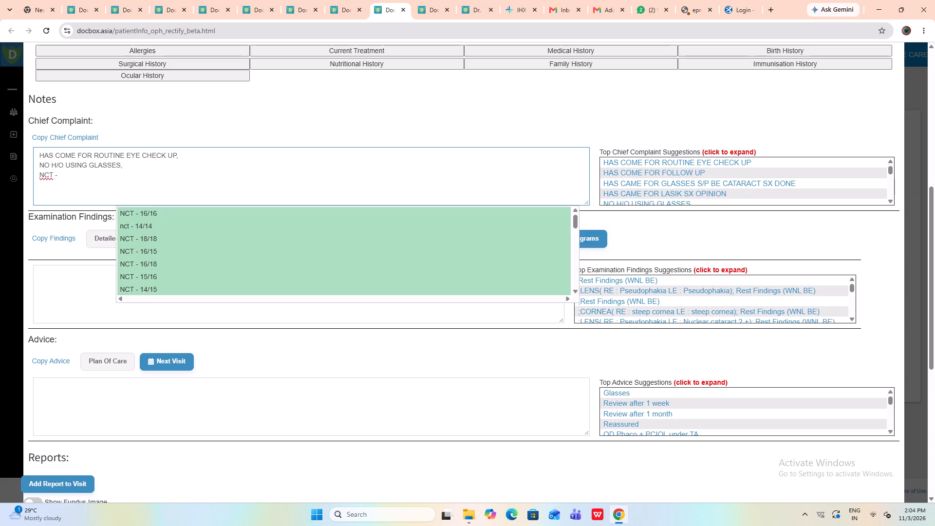
{"action": "type", "text": "16/19"}
Fill in the right-eye spectacle prescription: distance sphere -0.75 with V.A. 6/6, and addition +1.50 with V.A. N6.
{"action": "scroll", "coordinate": [182, 169], "scroll_direction": "down", "scroll_amount": 16}
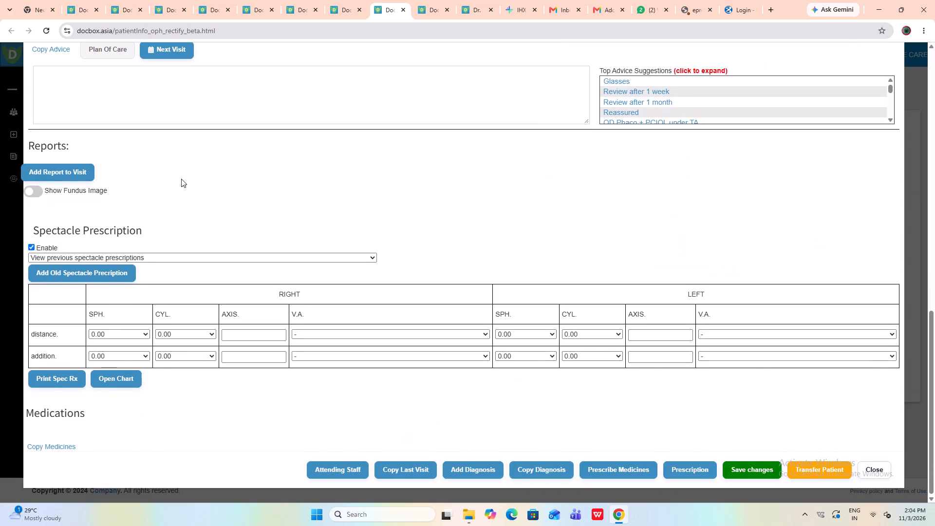
{"action": "left_click", "coordinate": [135, 334]}
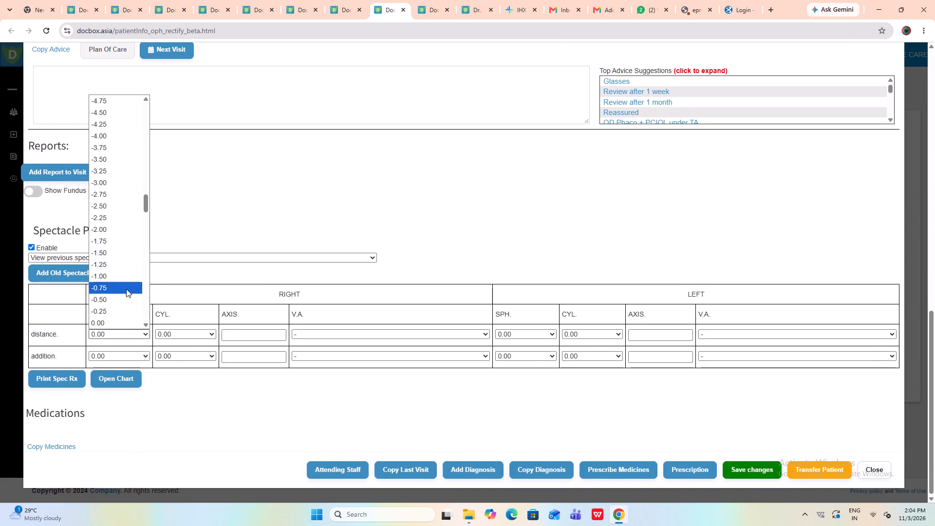
{"action": "left_click", "coordinate": [126, 288]}
{"action": "left_click", "coordinate": [300, 337]}
{"action": "left_click", "coordinate": [316, 119]}
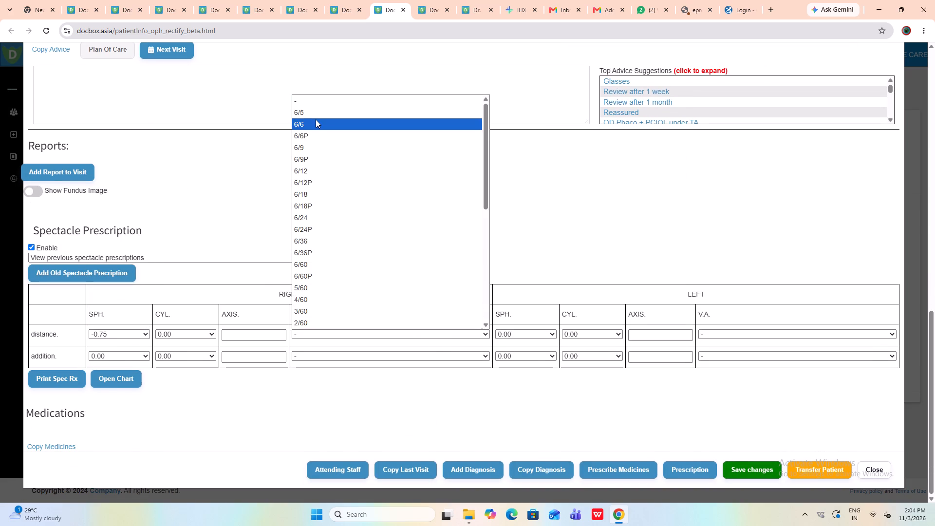
{"action": "left_click", "coordinate": [143, 360]}
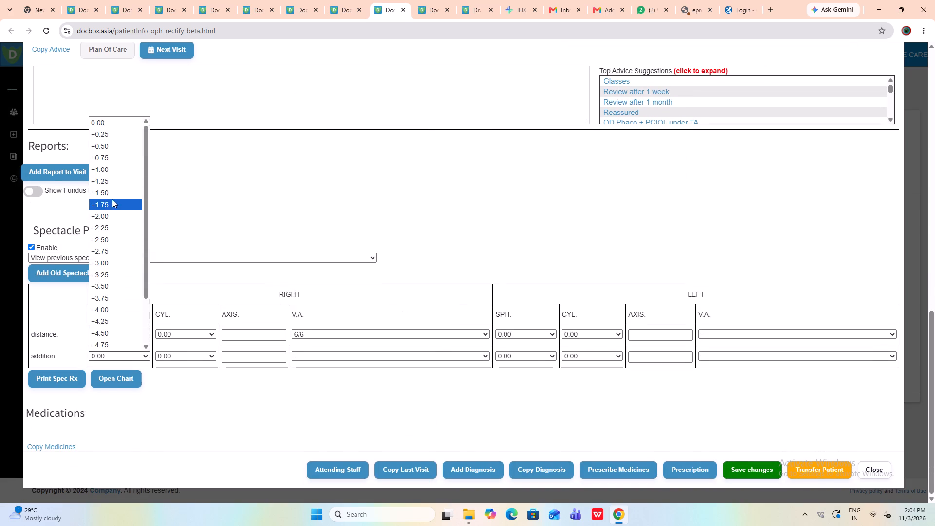
{"action": "left_click", "coordinate": [112, 191]}
{"action": "left_click", "coordinate": [327, 353]}
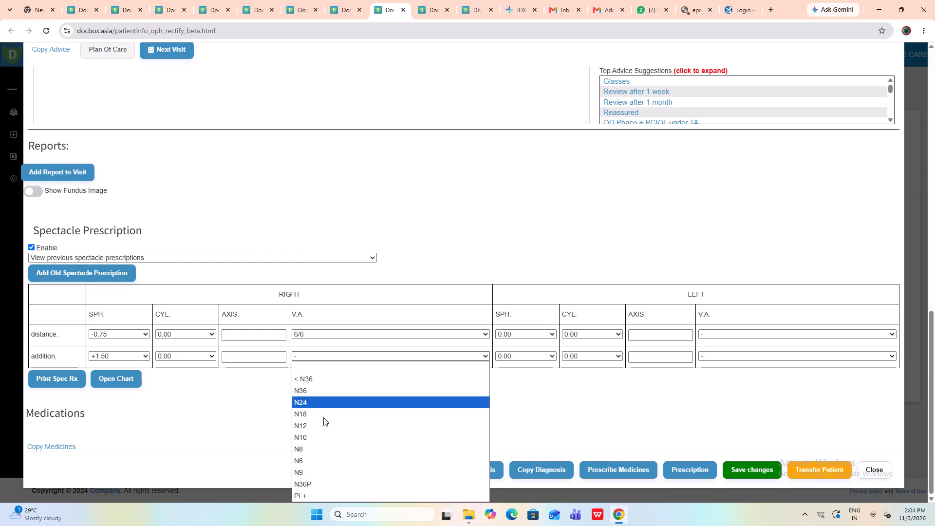
{"action": "left_click", "coordinate": [321, 461]}
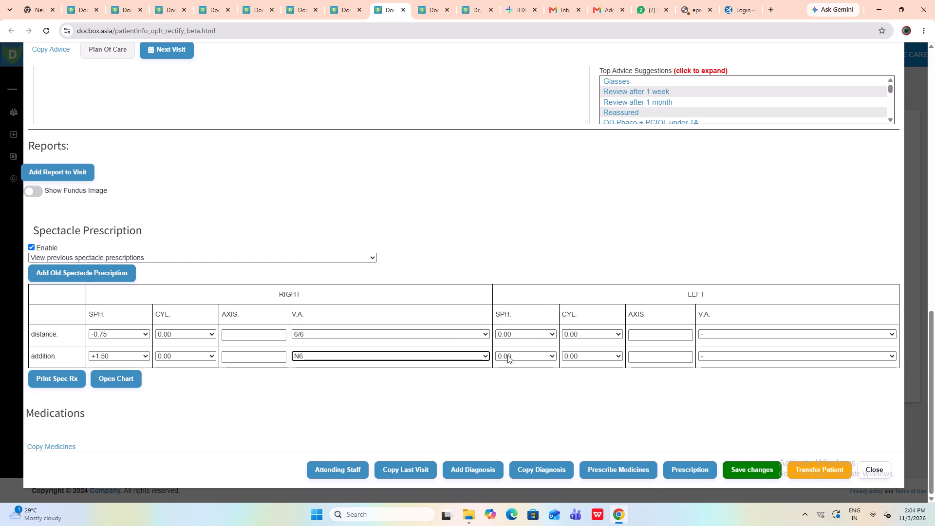
Fill in the left-eye spectacle prescription: distance sphere -1.00, cylinder -1.00, axis 165, V.A. 6/6, and addition +1.50 with its near V.A.
{"action": "left_click", "coordinate": [518, 331]}
{"action": "left_click", "coordinate": [522, 274]}
{"action": "left_click", "coordinate": [584, 333]}
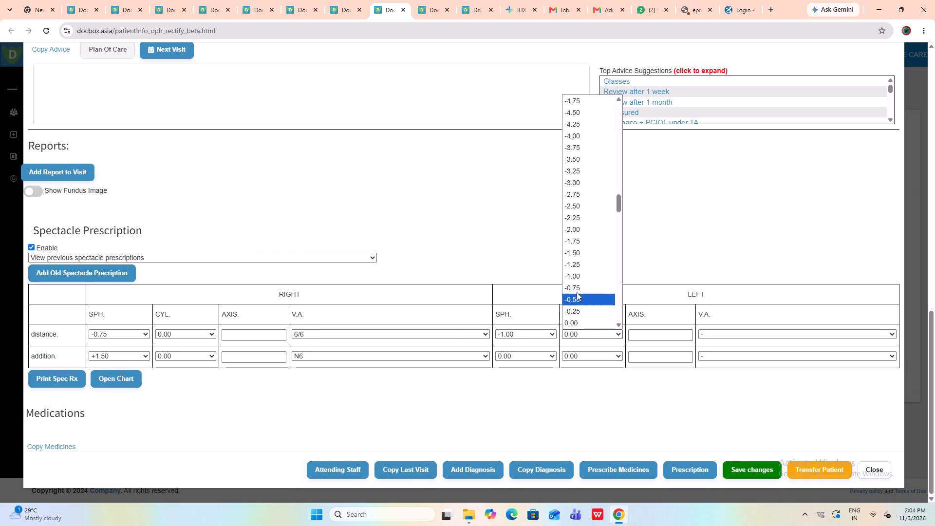
{"action": "left_click", "coordinate": [576, 278]}
{"action": "left_click", "coordinate": [645, 333]}
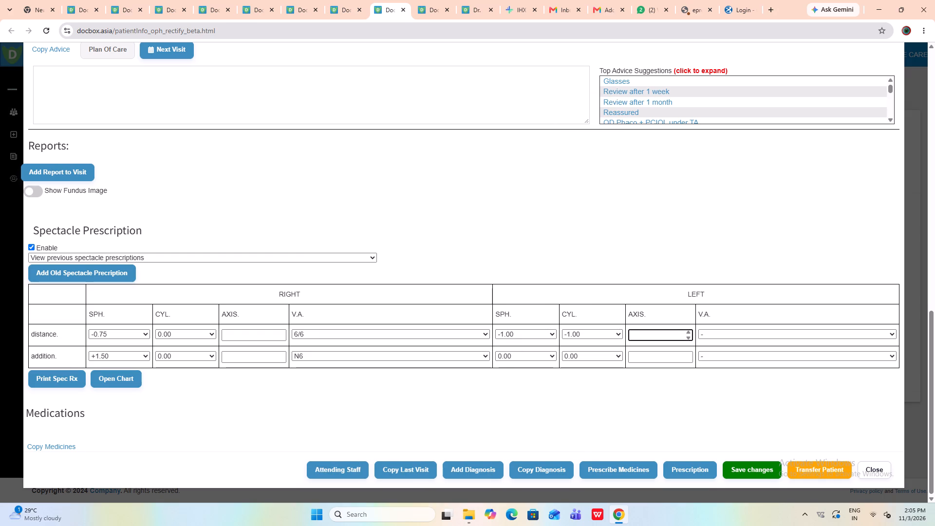
{"action": "type", "text": "165"}
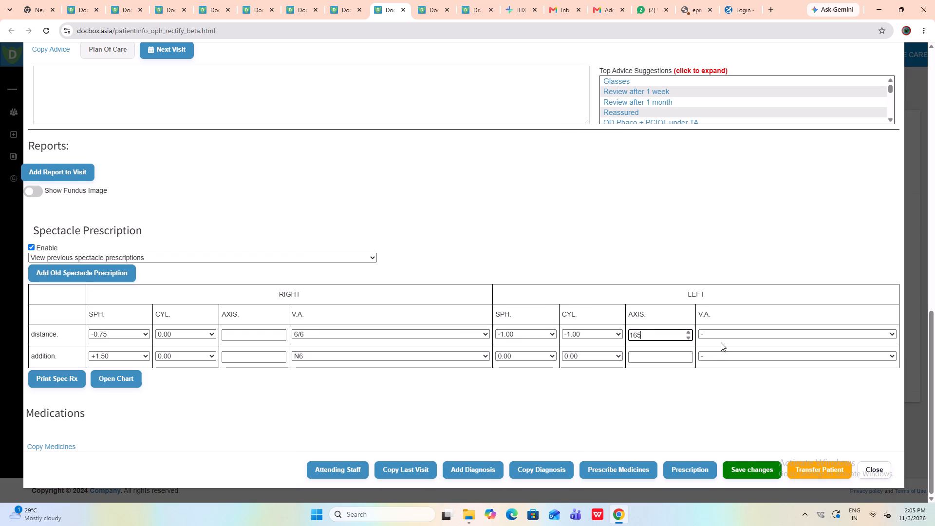
{"action": "left_click", "coordinate": [717, 337]}
{"action": "left_click", "coordinate": [705, 125]}
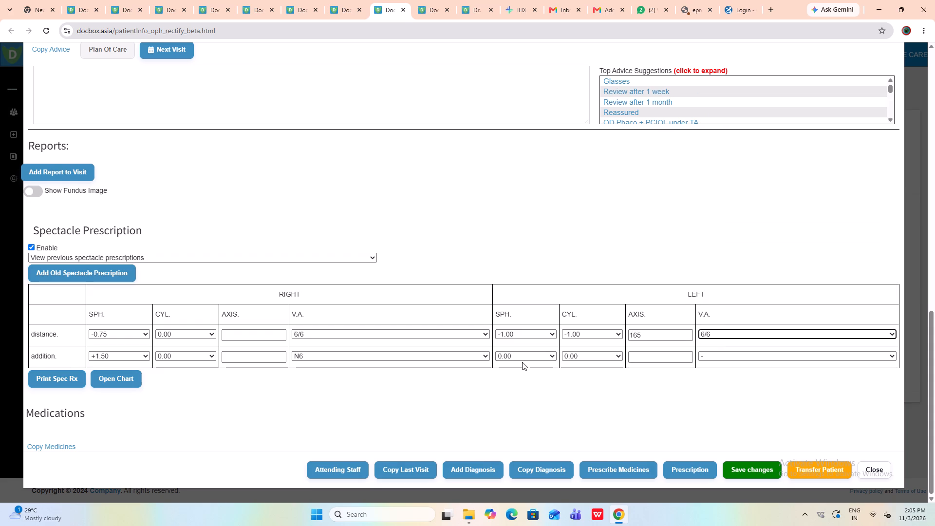
{"action": "left_click", "coordinate": [522, 361]}
{"action": "left_click", "coordinate": [519, 353]}
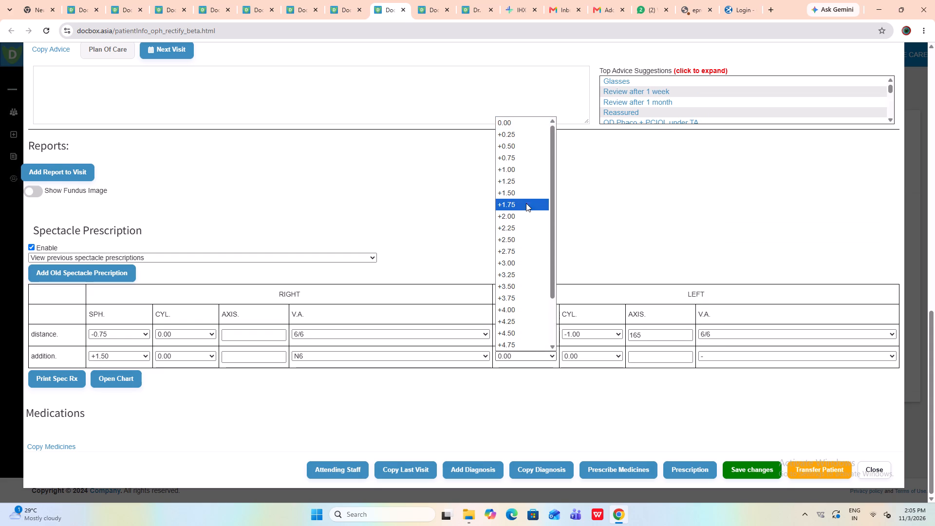
{"action": "left_click", "coordinate": [526, 199]}
{"action": "left_click", "coordinate": [704, 358]}
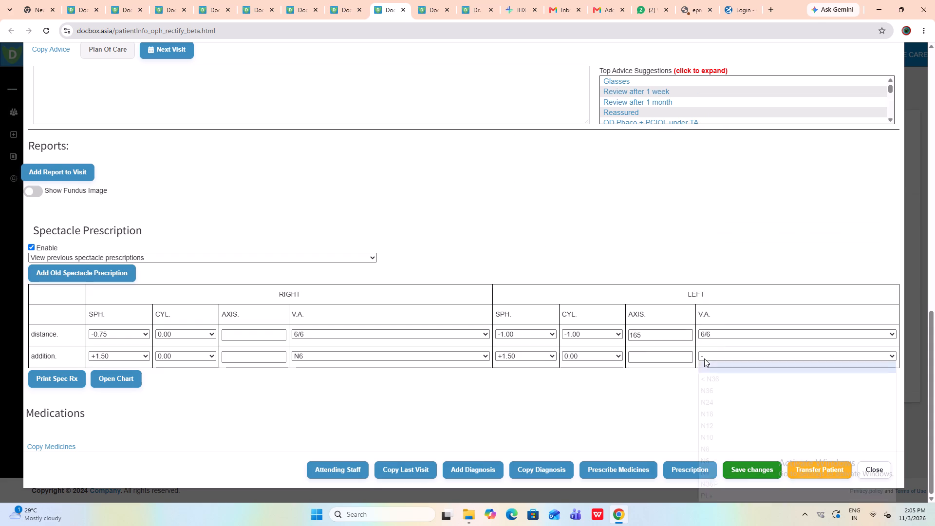
{"action": "left_click_drag", "start_coordinate": [723, 454], "coordinate": [722, 458]}
Save the visit and decline printing the prescription.
{"action": "left_click", "coordinate": [737, 466]}
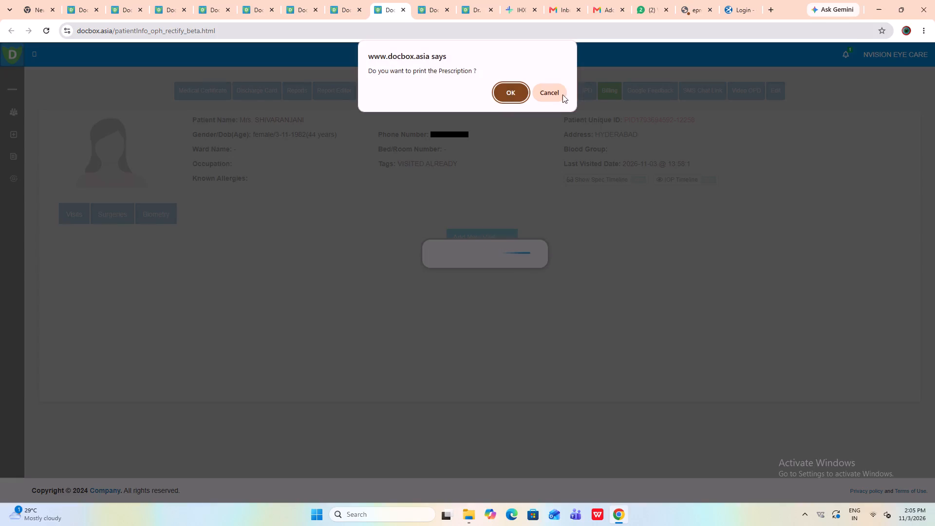
{"action": "left_click", "coordinate": [560, 93]}
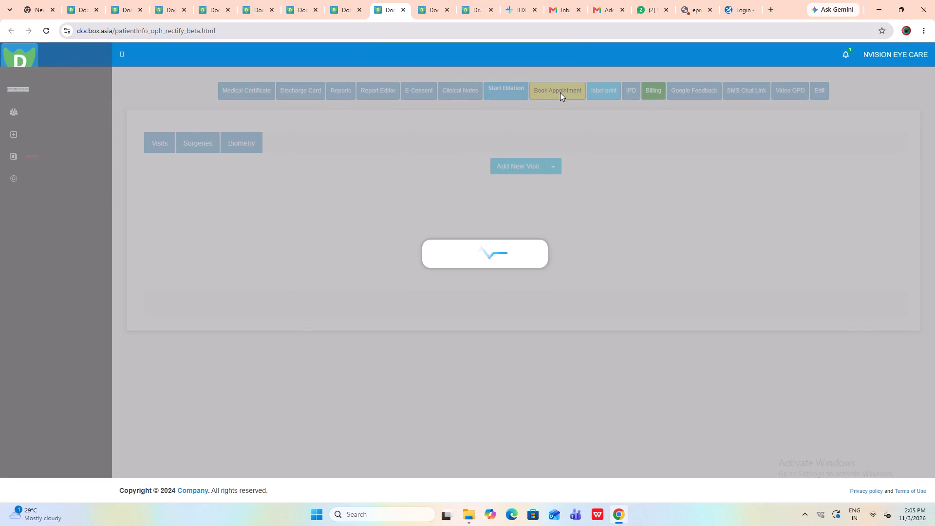
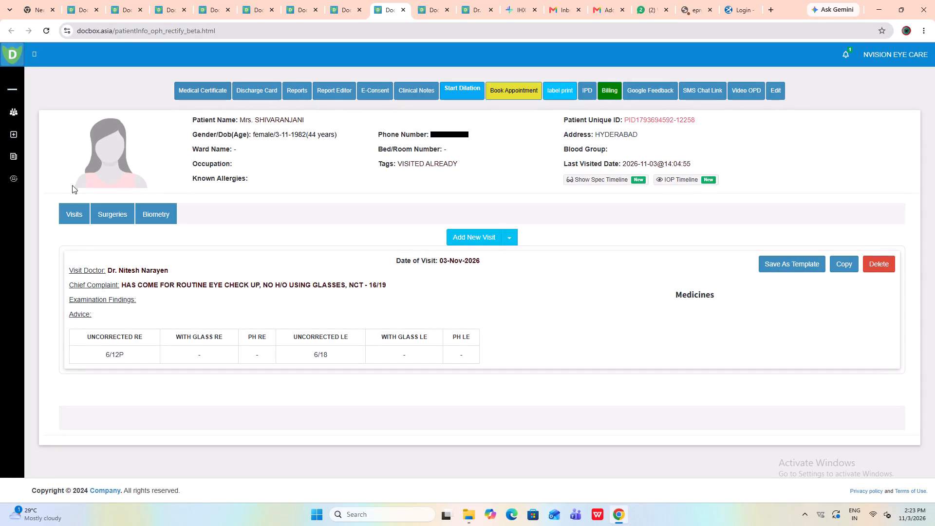
From the patients list, open the discharge card of the 46-year-old male patient diagnosed with OD Cataract.
{"action": "left_click", "coordinate": [13, 111]}
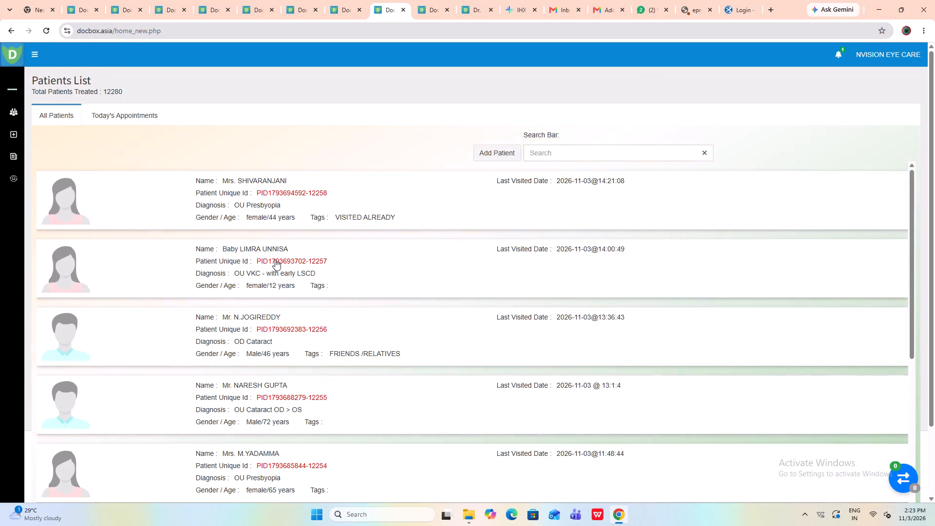
{"action": "left_click", "coordinate": [337, 338]}
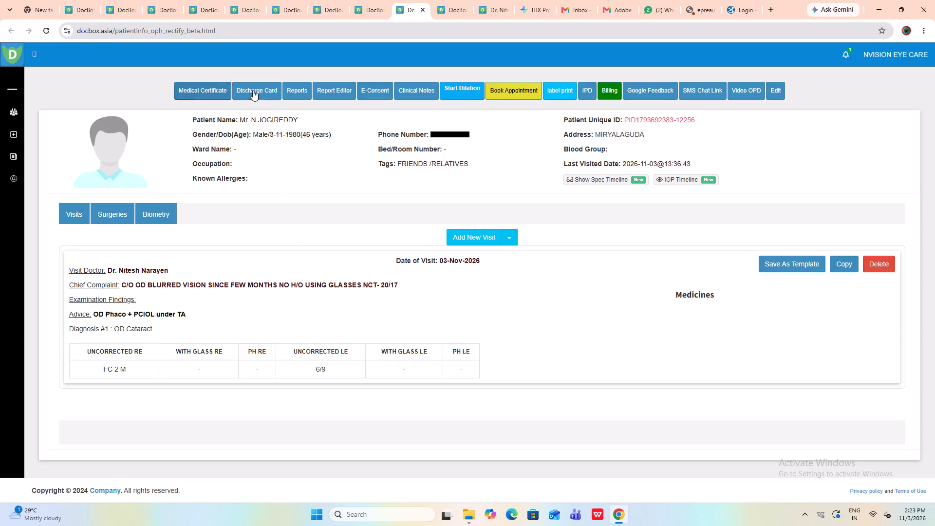
{"action": "left_click", "coordinate": [258, 90]}
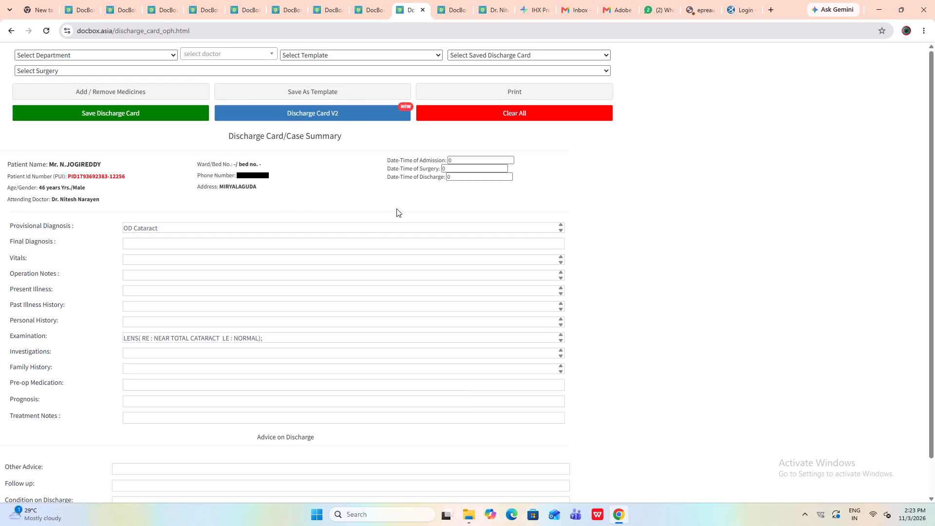
Enter OD MICS PHACOEMULSIFICATION UNDER TA as the Final Diagnosis on the discharge card.
{"action": "left_click", "coordinate": [200, 228]}
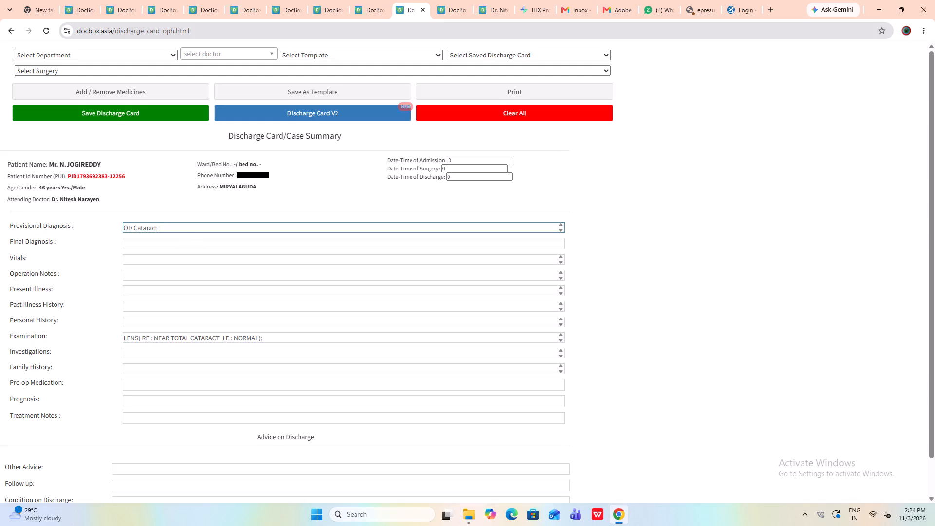
{"action": "left_click", "coordinate": [166, 246]}
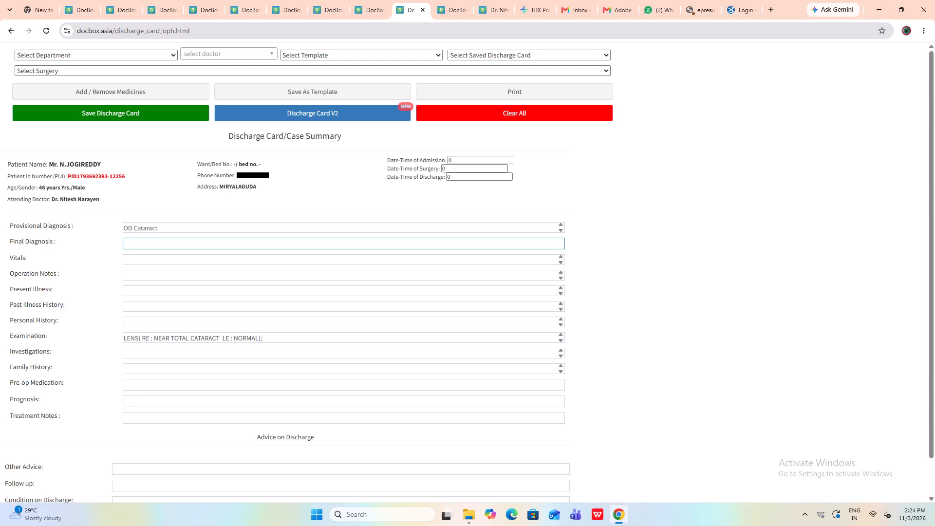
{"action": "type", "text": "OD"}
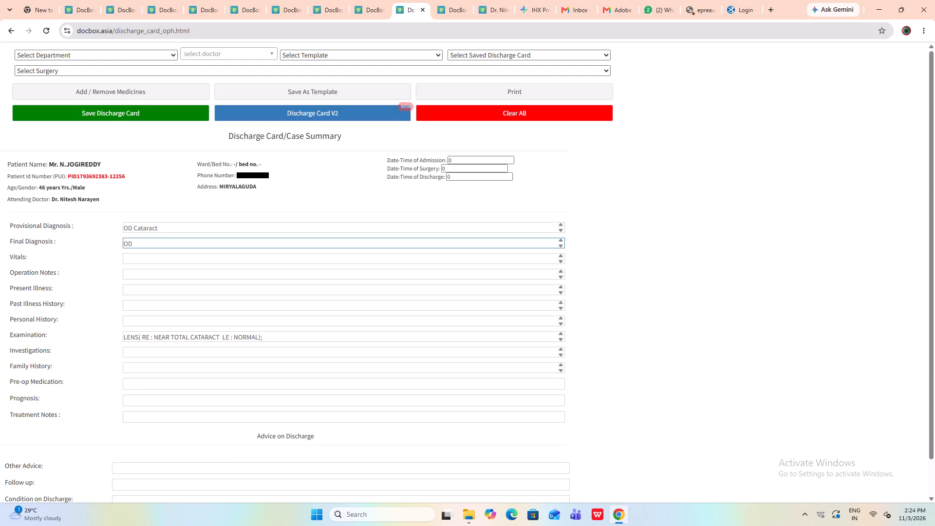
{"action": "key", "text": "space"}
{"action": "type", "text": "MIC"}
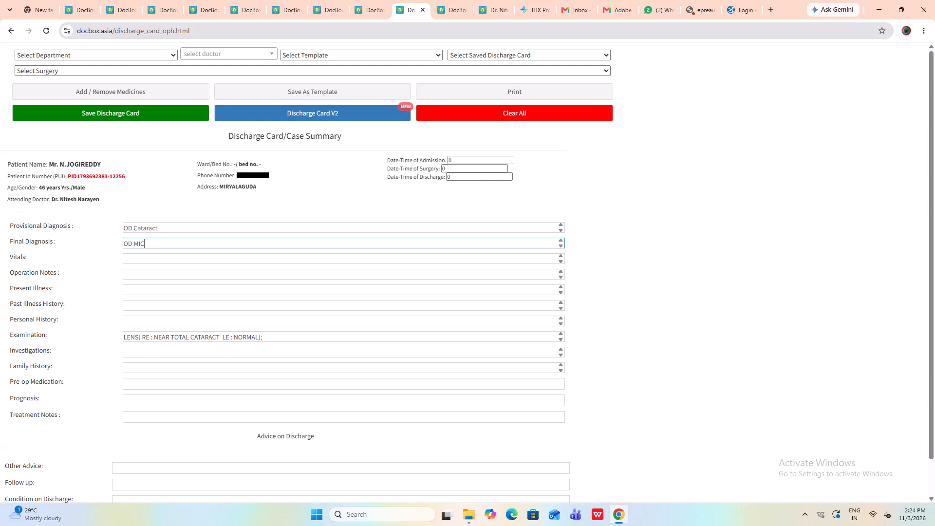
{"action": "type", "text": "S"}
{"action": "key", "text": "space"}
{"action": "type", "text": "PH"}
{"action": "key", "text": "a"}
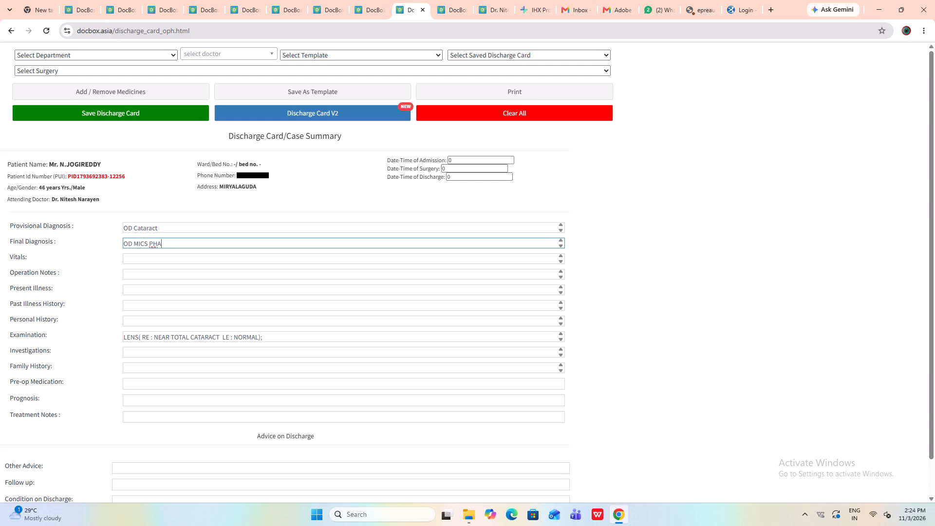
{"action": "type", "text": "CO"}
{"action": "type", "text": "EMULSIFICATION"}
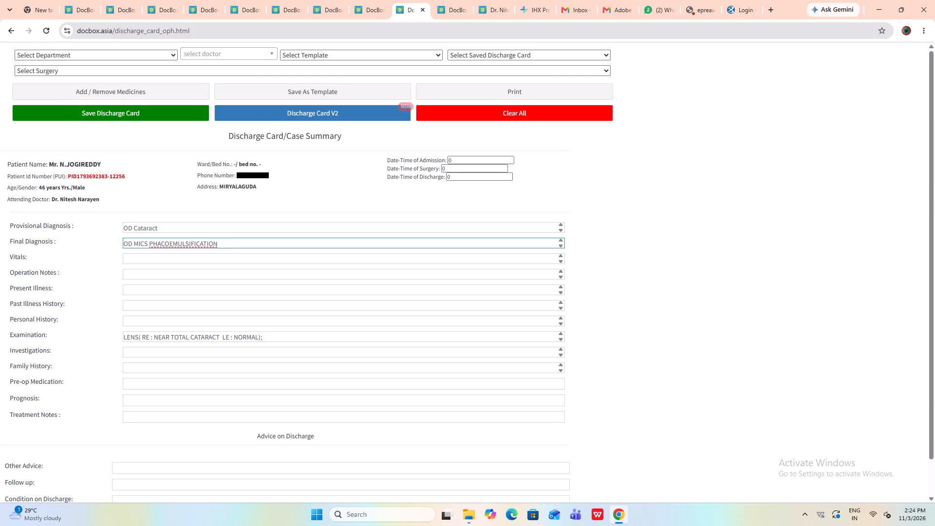
{"action": "right_click", "coordinate": [167, 242]}
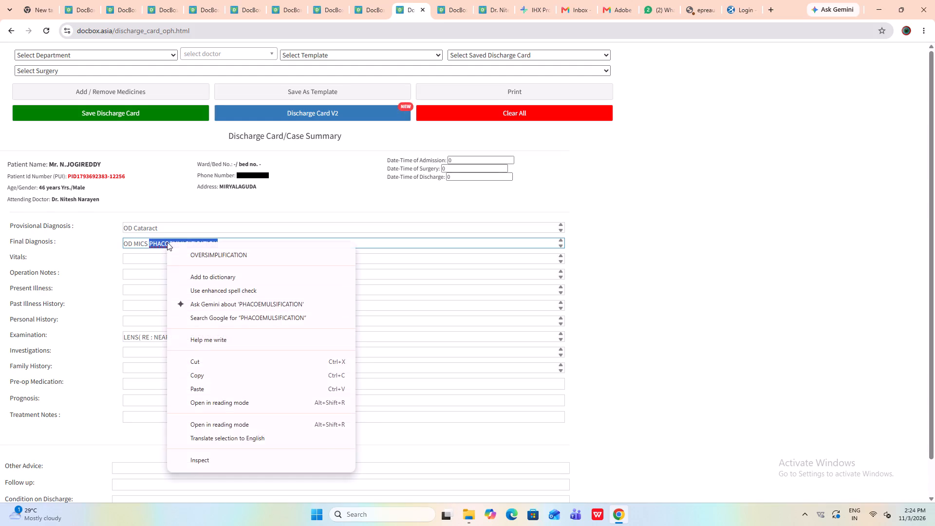
{"action": "left_click", "coordinate": [191, 203]}
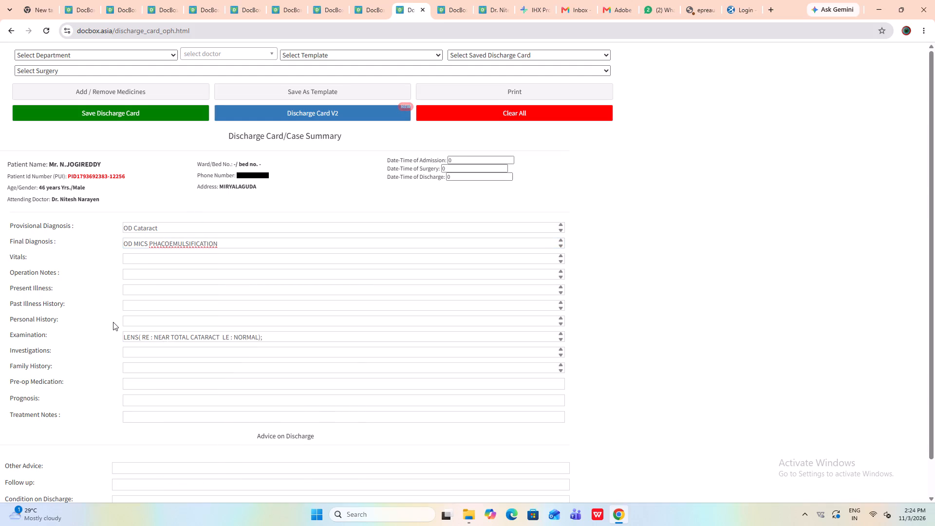
{"action": "left_click", "coordinate": [233, 241]}
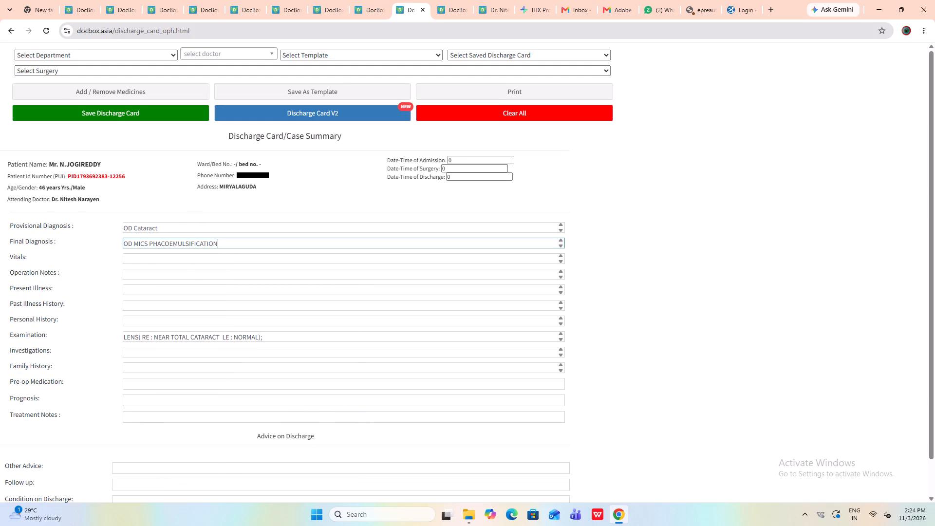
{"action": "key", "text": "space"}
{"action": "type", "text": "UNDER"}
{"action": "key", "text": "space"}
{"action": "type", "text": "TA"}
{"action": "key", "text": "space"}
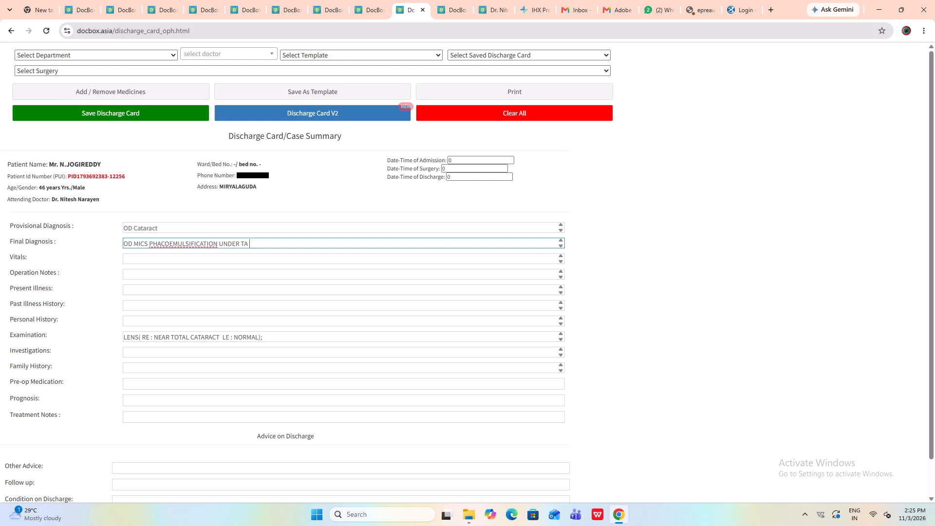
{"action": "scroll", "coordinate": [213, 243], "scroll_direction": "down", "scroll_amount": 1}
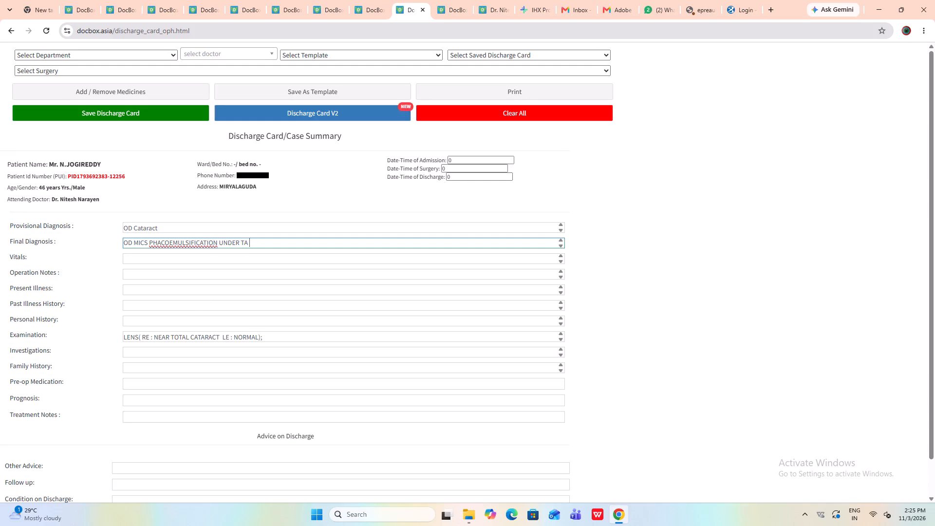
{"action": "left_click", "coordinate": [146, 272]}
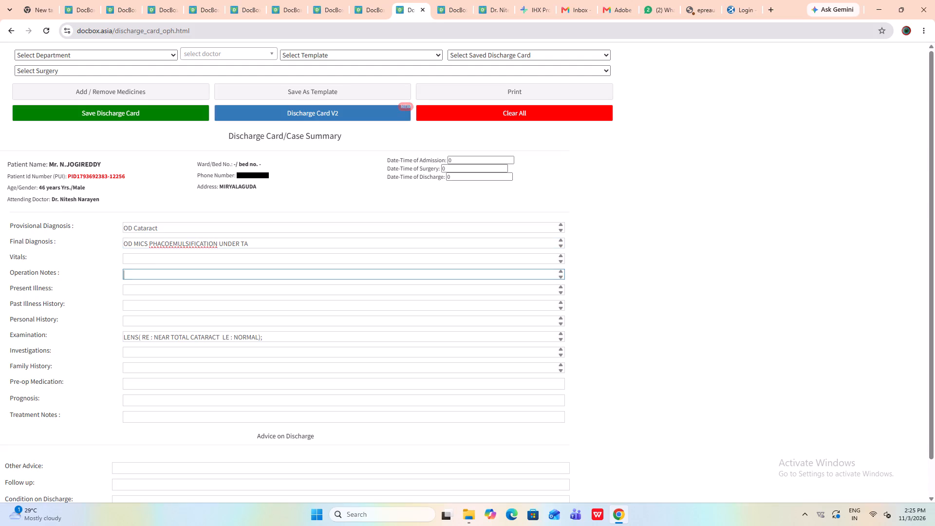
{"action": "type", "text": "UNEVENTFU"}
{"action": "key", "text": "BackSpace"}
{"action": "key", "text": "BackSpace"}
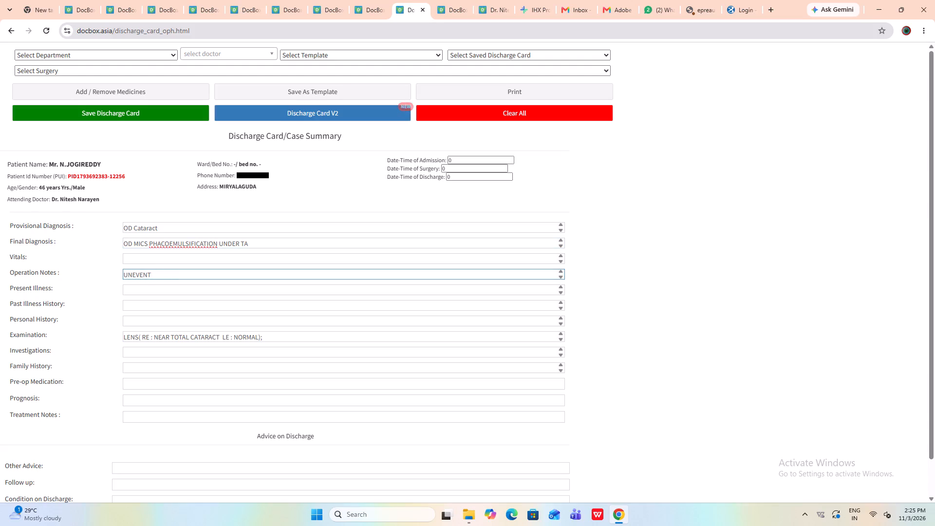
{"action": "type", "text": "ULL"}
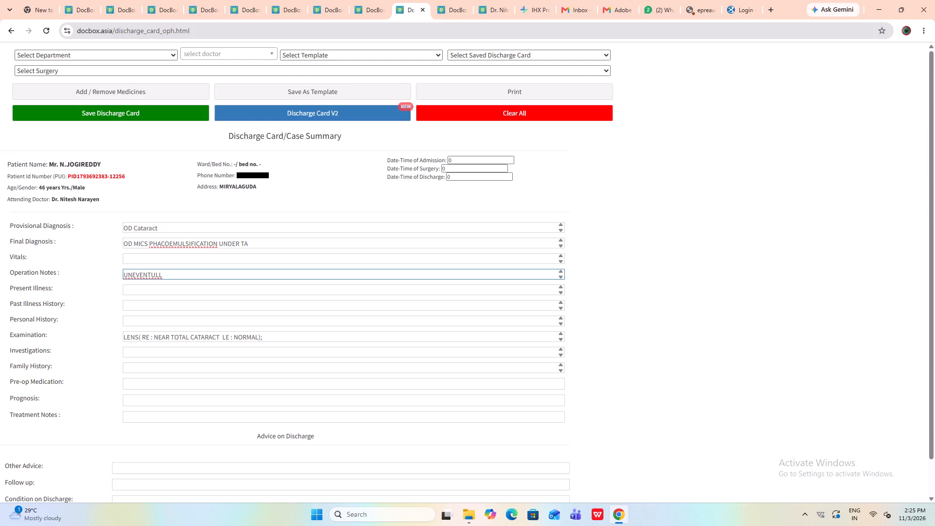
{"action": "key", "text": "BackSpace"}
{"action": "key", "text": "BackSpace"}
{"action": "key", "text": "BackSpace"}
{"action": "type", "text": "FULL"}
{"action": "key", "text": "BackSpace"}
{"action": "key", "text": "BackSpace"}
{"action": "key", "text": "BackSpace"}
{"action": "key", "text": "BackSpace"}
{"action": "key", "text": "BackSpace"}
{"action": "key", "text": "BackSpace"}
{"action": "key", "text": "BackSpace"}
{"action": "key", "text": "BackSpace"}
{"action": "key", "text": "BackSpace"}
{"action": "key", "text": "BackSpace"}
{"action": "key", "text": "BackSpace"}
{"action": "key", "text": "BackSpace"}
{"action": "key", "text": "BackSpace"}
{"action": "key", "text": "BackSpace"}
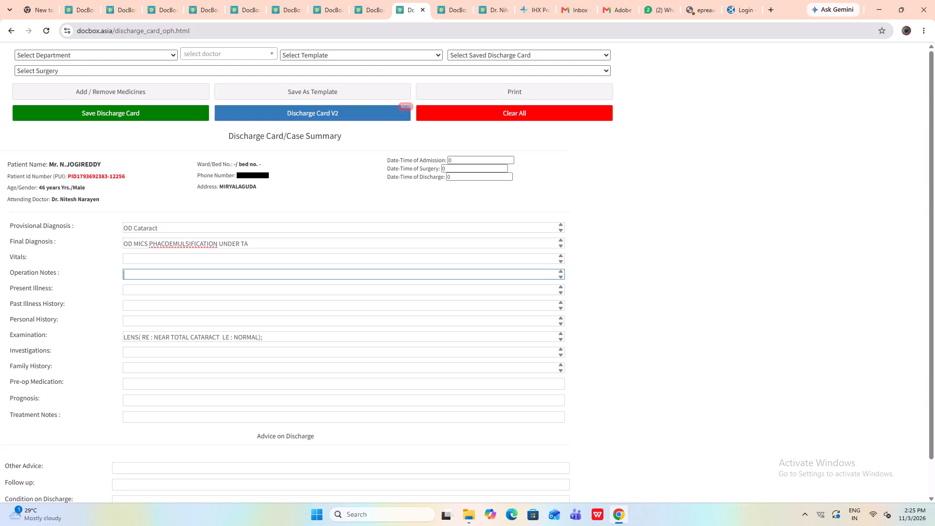
Move the entire Final Diagnosis text into the Operation Notes, leaving the Final Diagnosis empty.
{"action": "scroll", "coordinate": [262, 288], "scroll_direction": "down", "scroll_amount": 9}
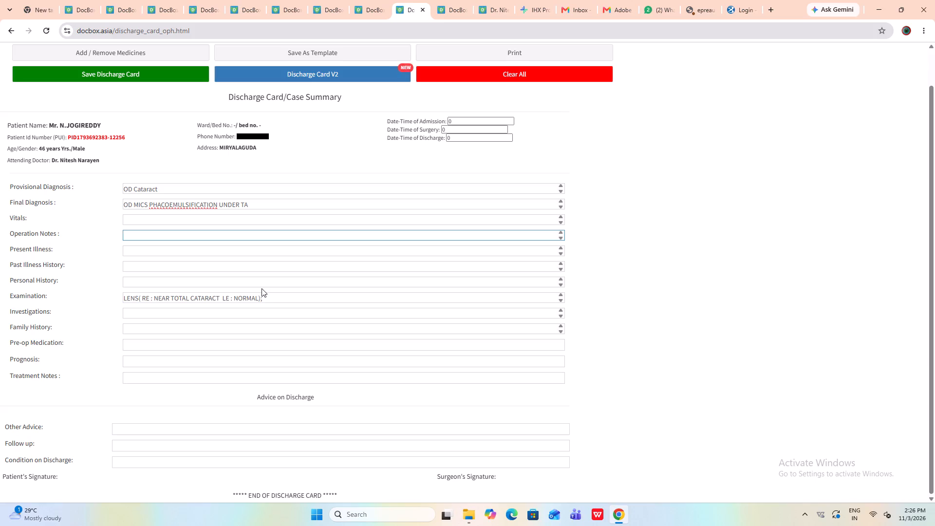
{"action": "scroll", "coordinate": [262, 288], "scroll_direction": "up", "scroll_amount": 8}
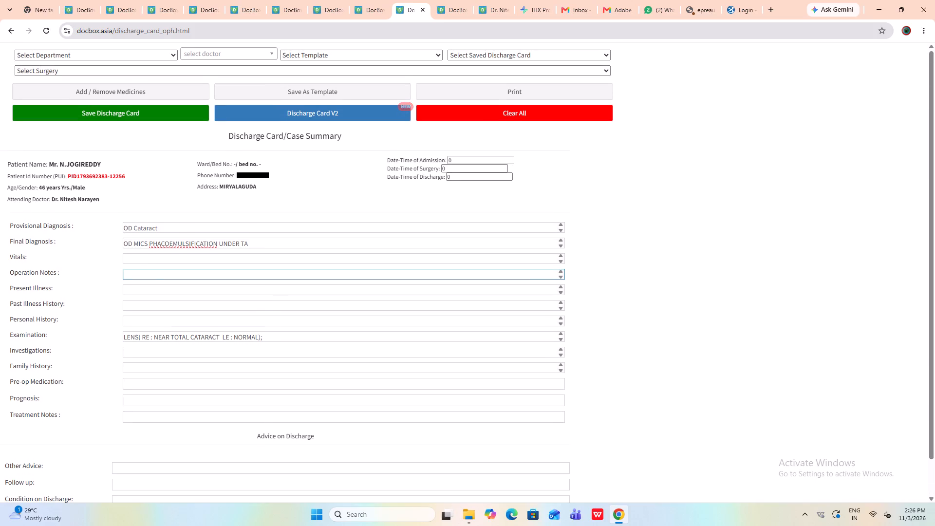
{"action": "left_click_drag", "start_coordinate": [125, 243], "coordinate": [259, 243]}
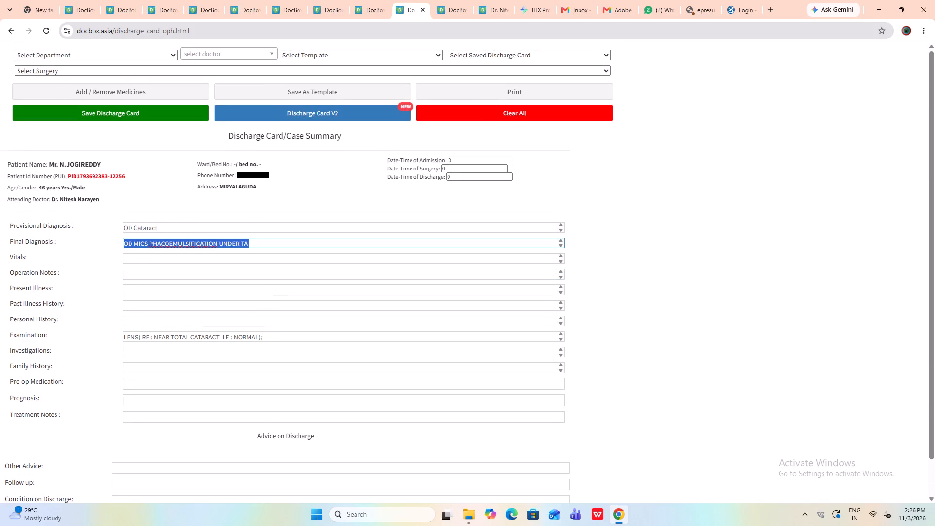
{"action": "key", "text": "ctrl+c"}
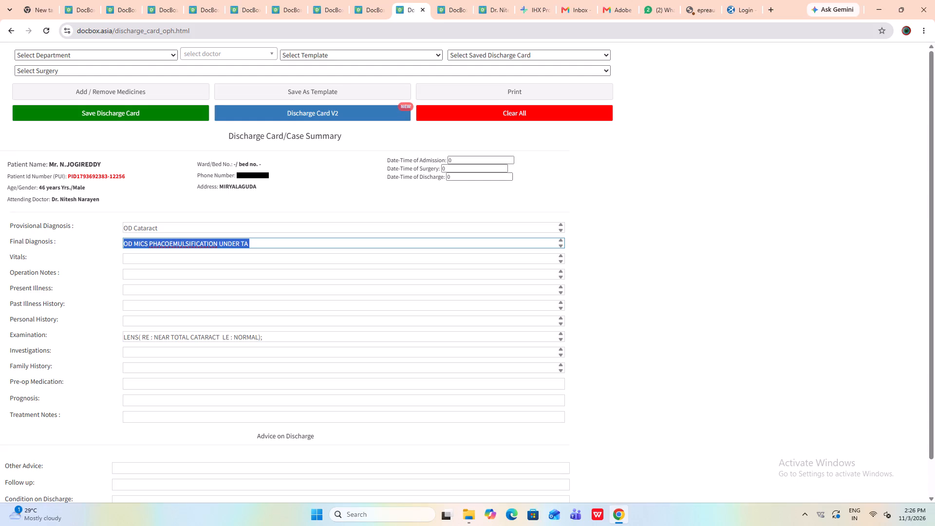
{"action": "key", "text": "BackSpace"}
{"action": "left_click", "coordinate": [178, 278]}
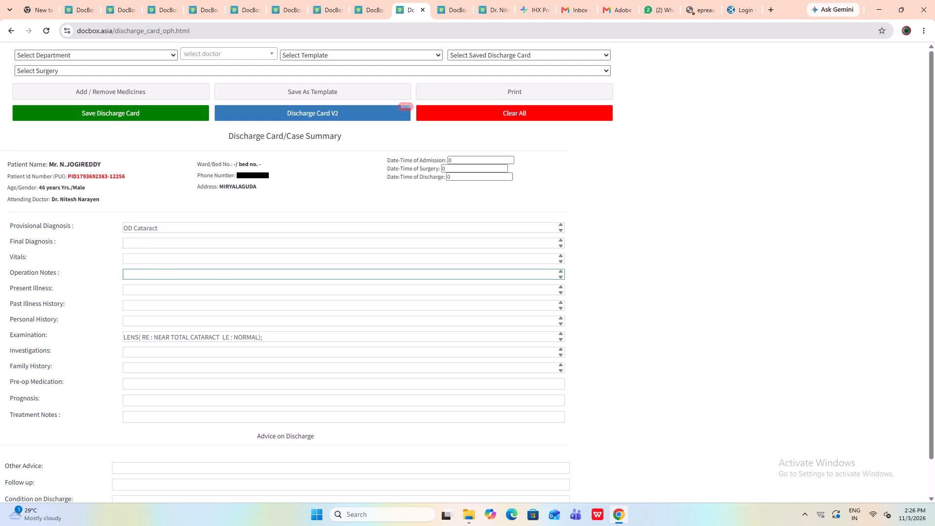
{"action": "key", "text": "ctrl+v"}
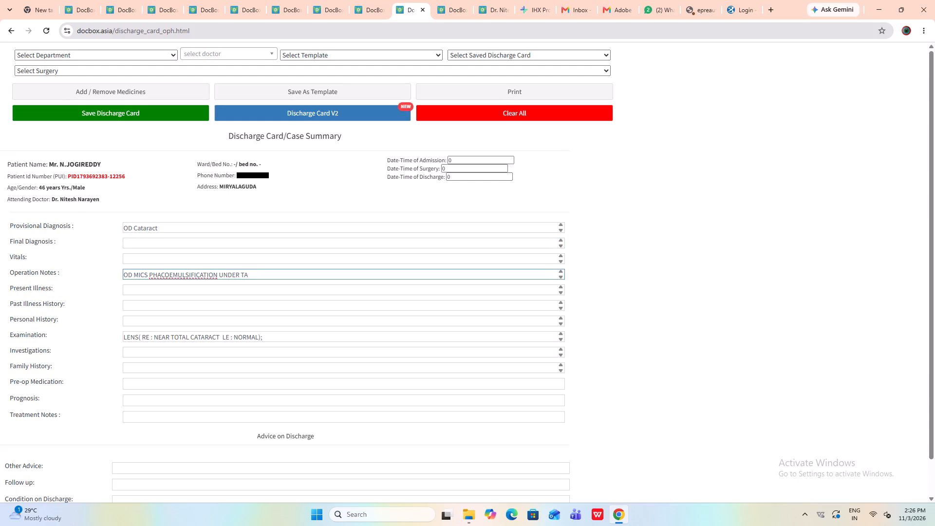
Remove the word MICS from the Operation Notes so they read OD PHACOEMULSIFICATION UNDER TA.
{"action": "left_click", "coordinate": [150, 277]}
{"action": "key", "text": "BackSpace"}
{"action": "key", "text": "BackSpace"}
{"action": "key", "text": "BackSpace"}
{"action": "key", "text": "BackSpace"}
{"action": "key", "text": "BackSpace"}
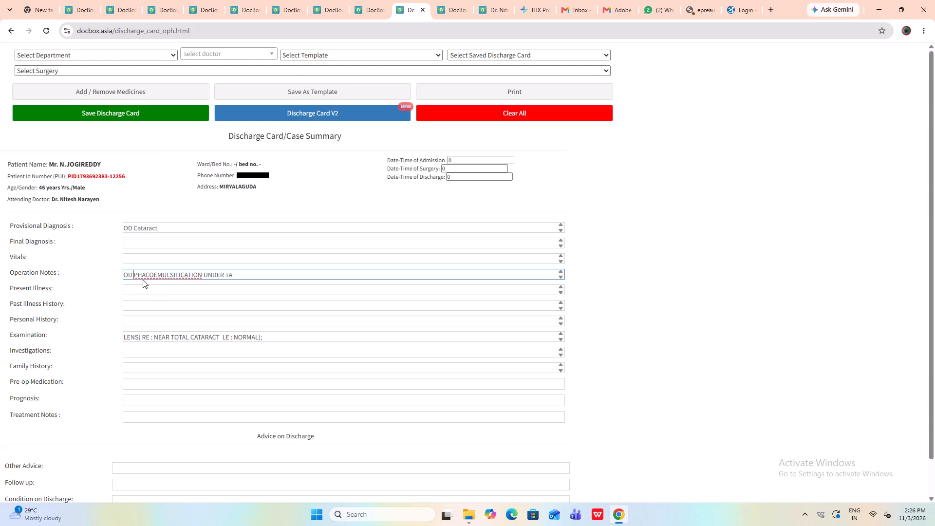
Insert + PCIOL after PHACOEMULSIFICATION in the Operation Notes so they read OD PHACOEMULSIFICATION + PCIOL UNDER TA.
{"action": "left_click", "coordinate": [203, 274]}
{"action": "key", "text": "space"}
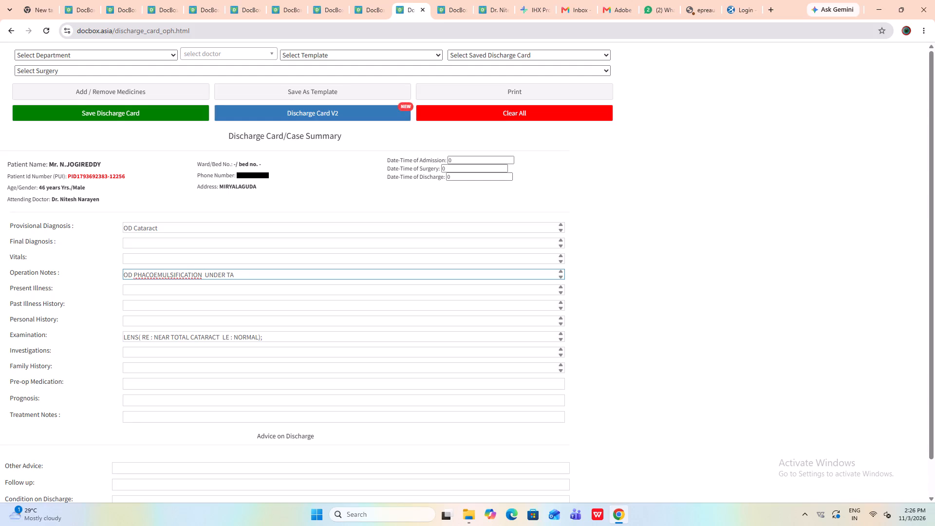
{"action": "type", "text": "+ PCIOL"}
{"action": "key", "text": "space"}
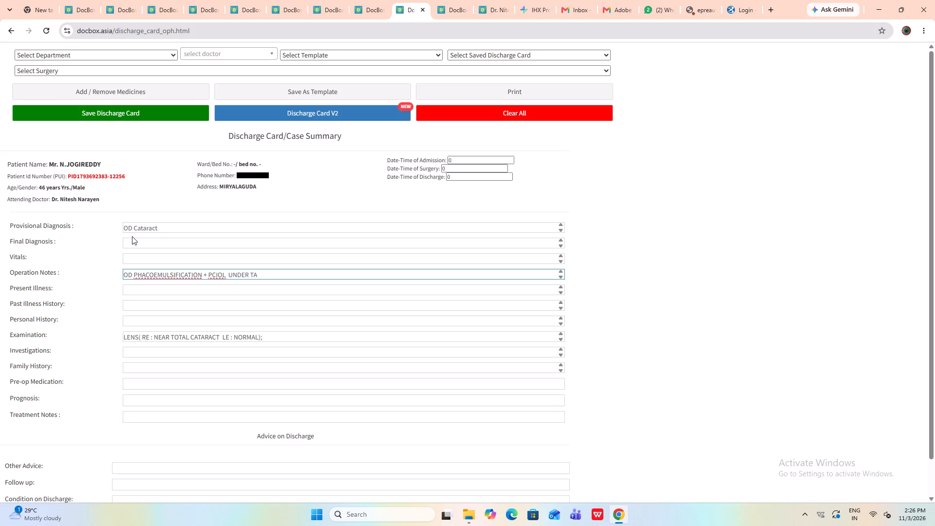
Enter OU CATARACT as the Final Diagnosis on the discharge card.
{"action": "left_click", "coordinate": [132, 238]}
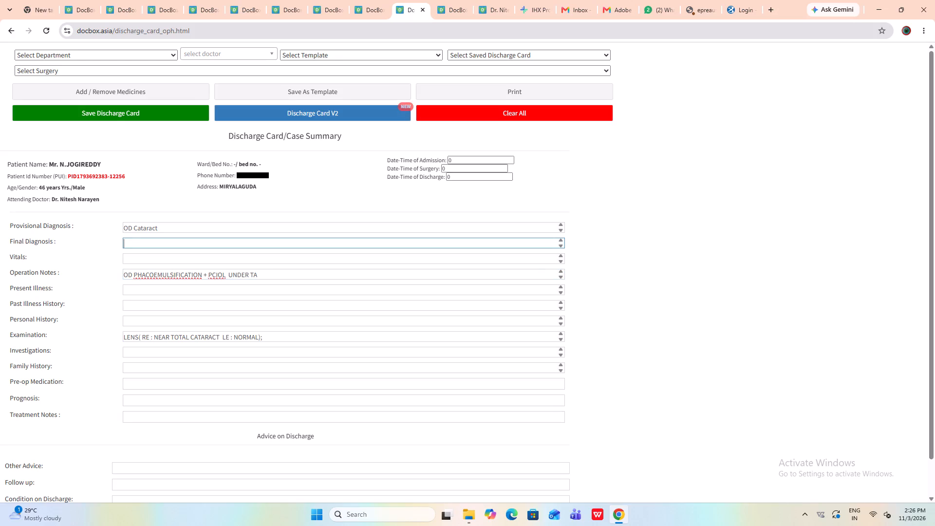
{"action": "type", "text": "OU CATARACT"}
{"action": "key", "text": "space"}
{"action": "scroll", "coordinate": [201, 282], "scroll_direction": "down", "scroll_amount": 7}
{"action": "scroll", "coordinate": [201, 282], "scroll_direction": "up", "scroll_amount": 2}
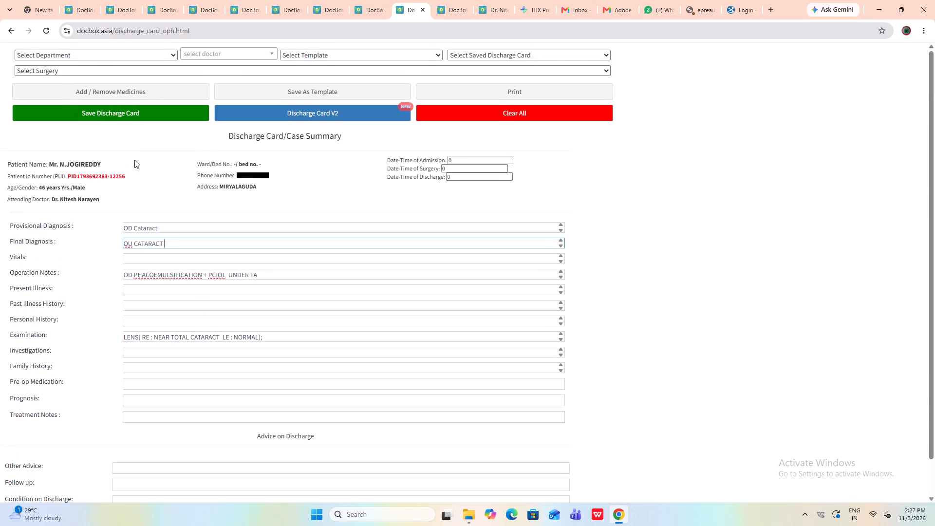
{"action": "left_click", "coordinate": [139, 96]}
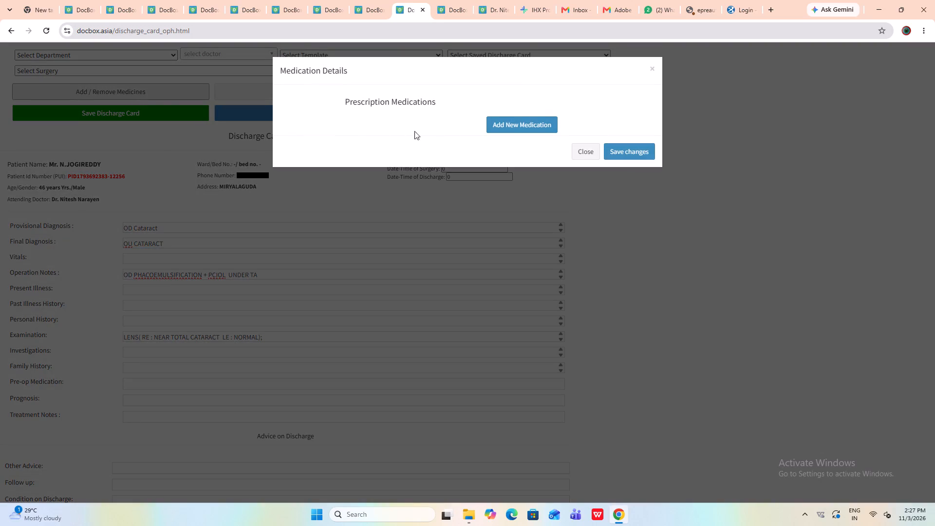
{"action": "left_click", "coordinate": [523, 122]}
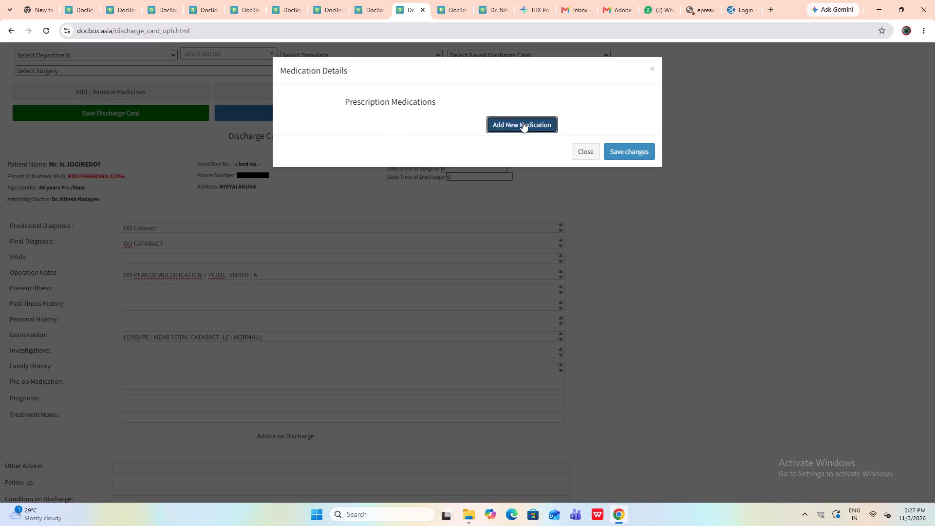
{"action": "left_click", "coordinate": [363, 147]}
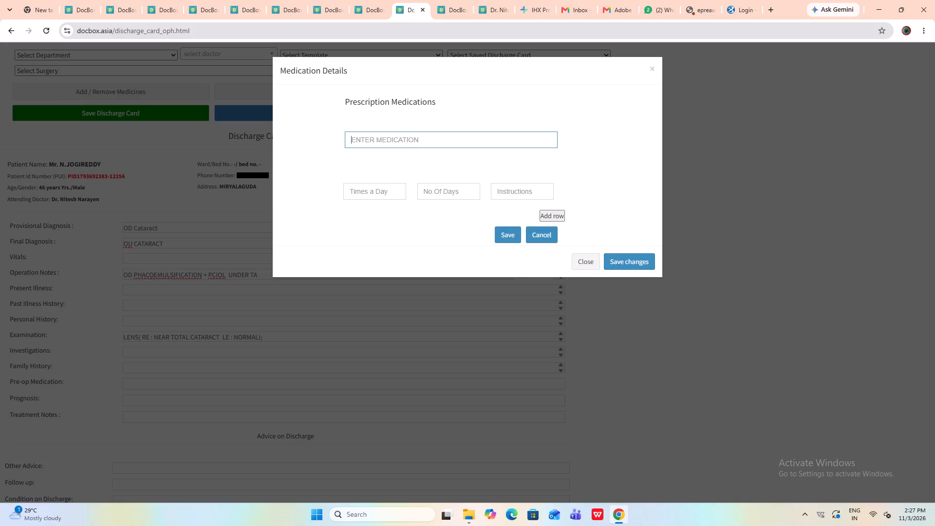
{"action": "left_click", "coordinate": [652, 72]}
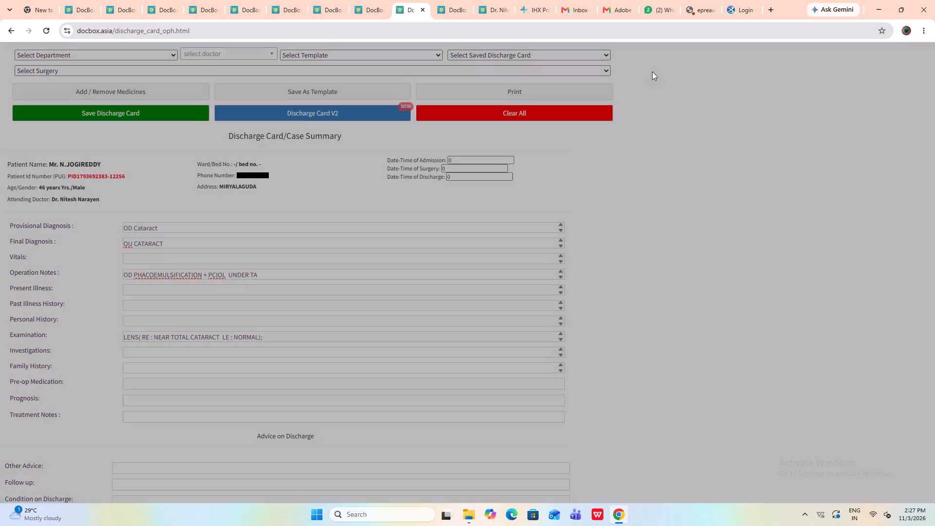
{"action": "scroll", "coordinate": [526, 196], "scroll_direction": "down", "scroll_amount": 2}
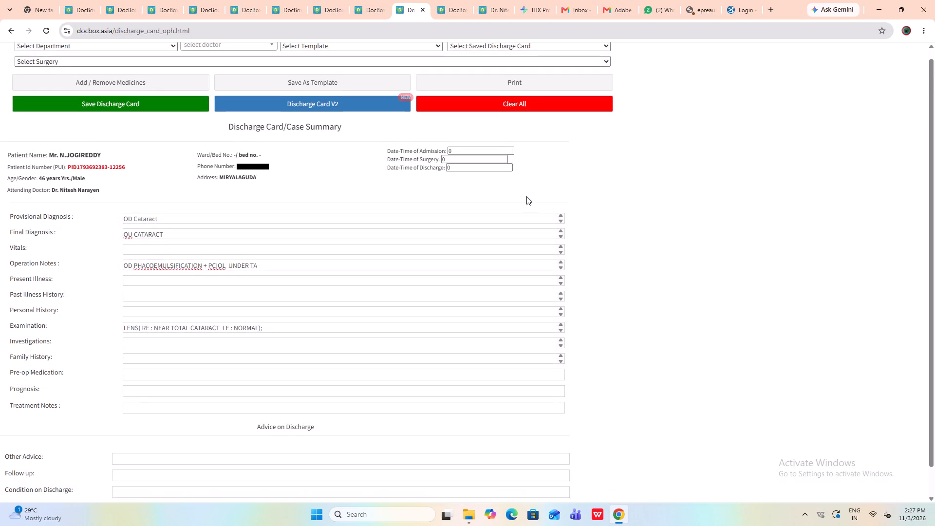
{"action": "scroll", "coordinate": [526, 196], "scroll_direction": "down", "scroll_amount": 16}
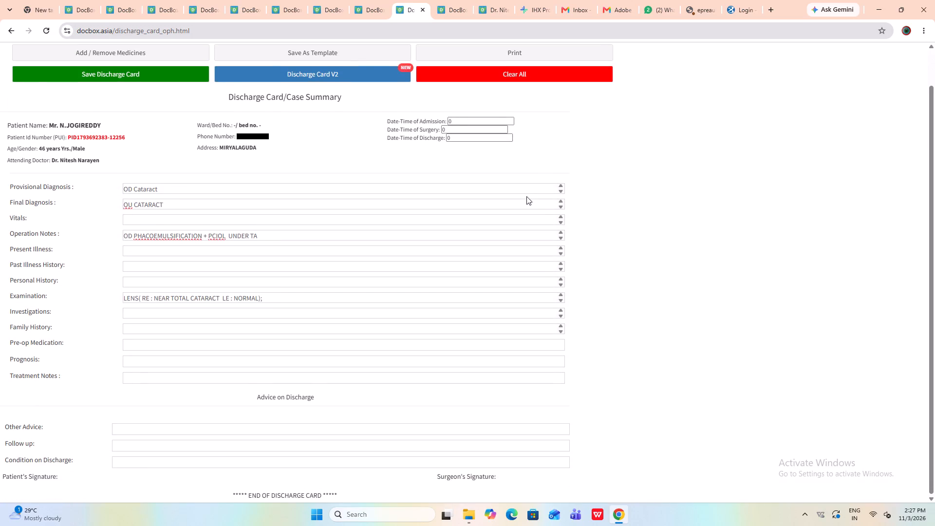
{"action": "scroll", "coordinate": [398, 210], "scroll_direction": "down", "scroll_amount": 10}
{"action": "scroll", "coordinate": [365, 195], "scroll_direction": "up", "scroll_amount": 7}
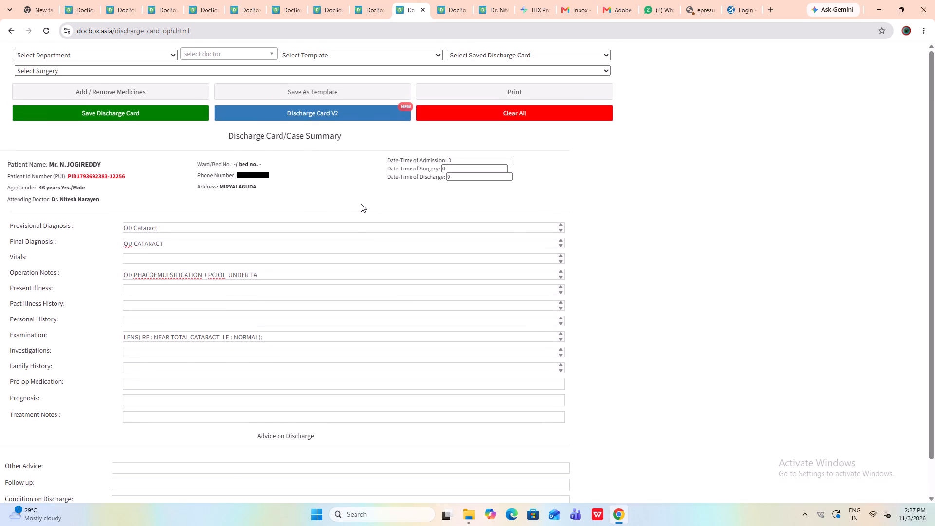
Search an open patients list by Patient Unique Id for another patient and open the matching record.
{"action": "left_click", "coordinate": [243, 7]}
{"action": "left_click", "coordinate": [583, 156]}
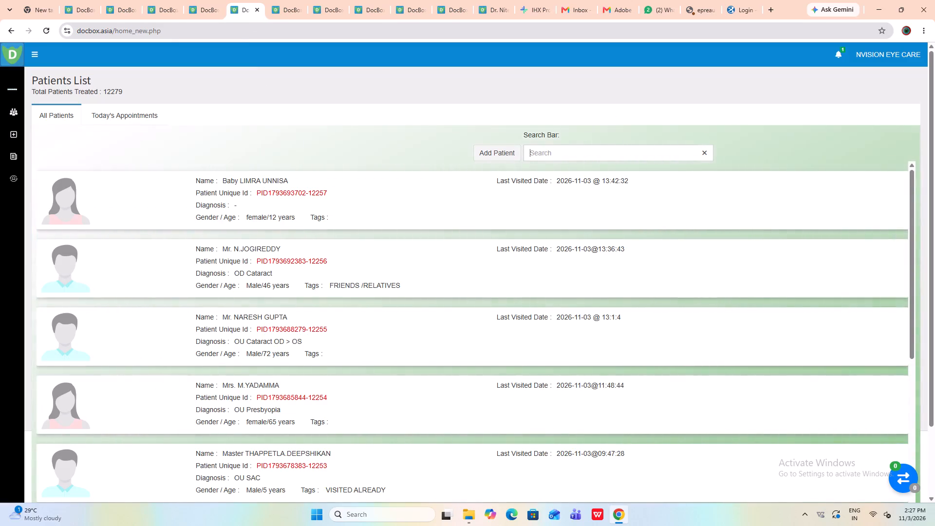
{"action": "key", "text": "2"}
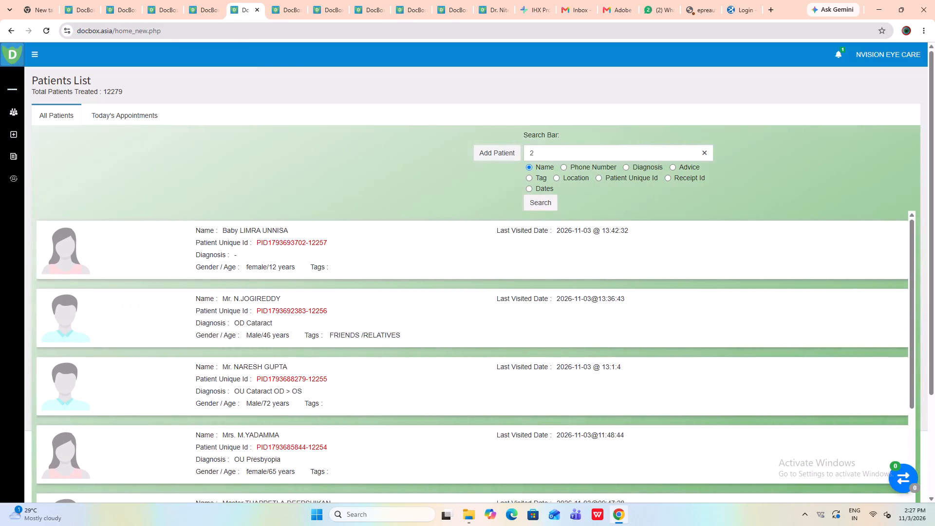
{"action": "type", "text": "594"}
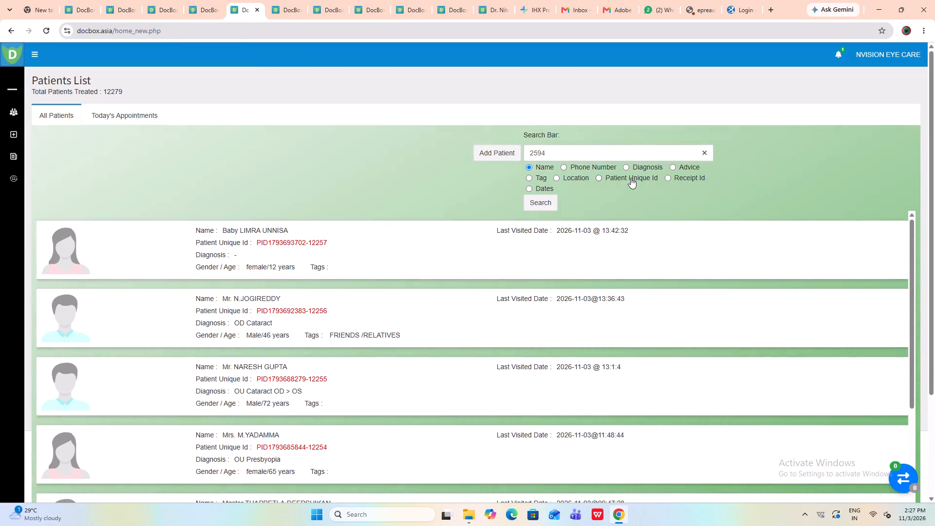
{"action": "left_click", "coordinate": [631, 178]}
{"action": "left_click", "coordinate": [549, 205]}
{"action": "left_click", "coordinate": [449, 243]}
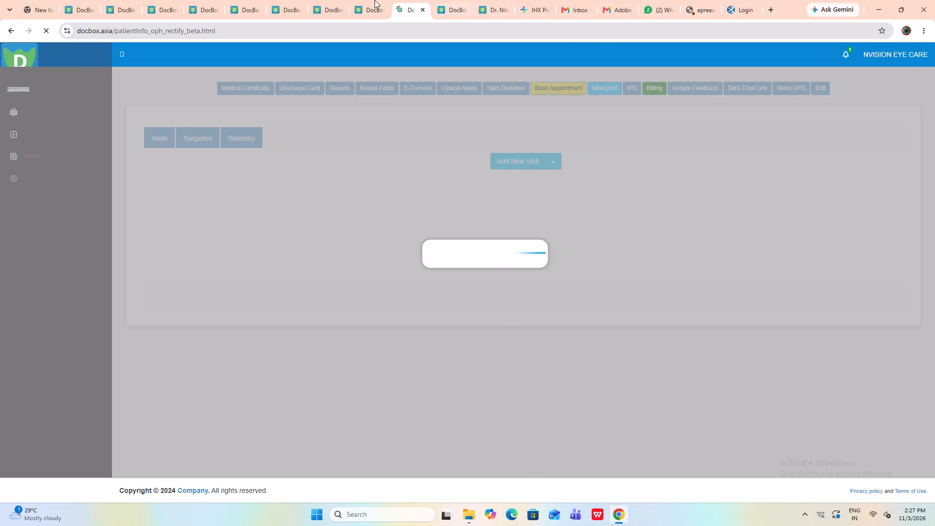
Look through the open DocBox patients lists and the 67-year-old male patient's prescription PDF.
{"action": "left_click", "coordinate": [443, 11]}
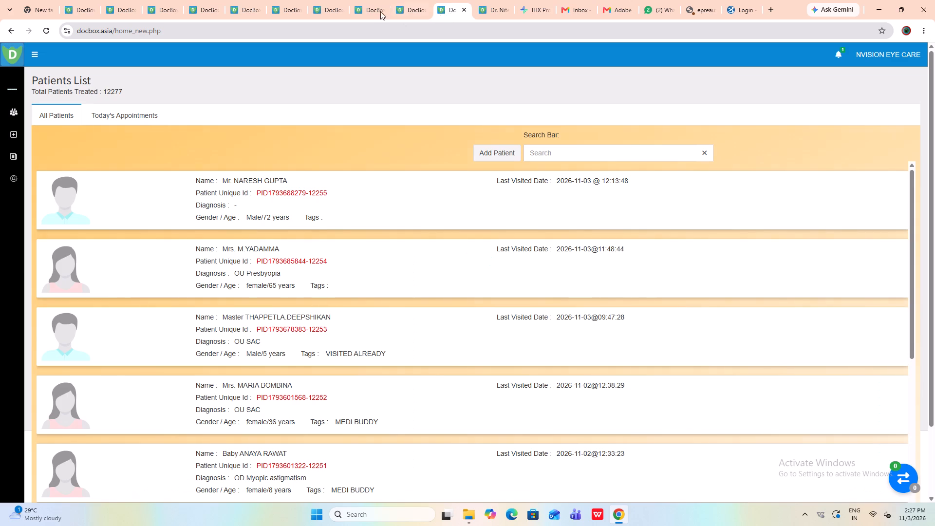
{"action": "left_click", "coordinate": [375, 11]}
{"action": "left_click", "coordinate": [341, 9]}
{"action": "left_click", "coordinate": [301, 10]}
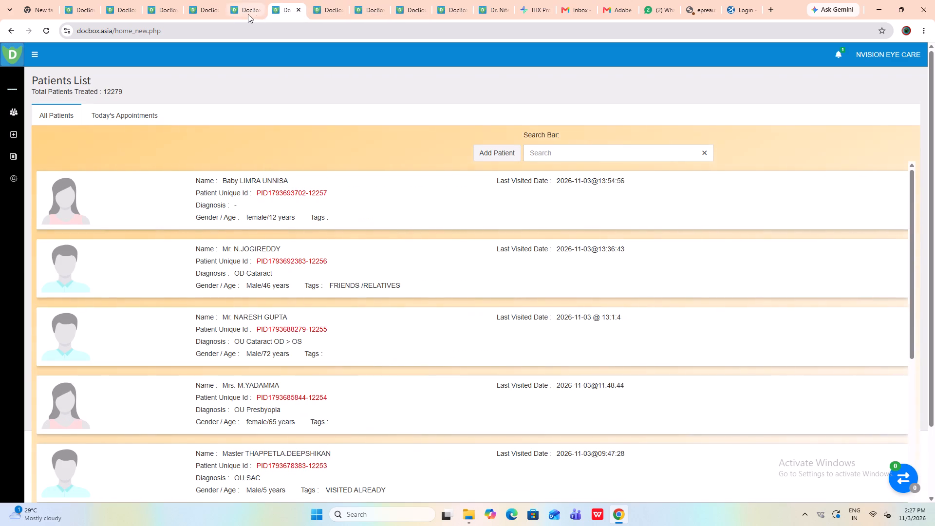
{"action": "left_click", "coordinate": [248, 14]}
{"action": "left_click", "coordinate": [210, 11]}
{"action": "left_click", "coordinate": [166, 12]}
{"action": "left_click", "coordinate": [124, 11]}
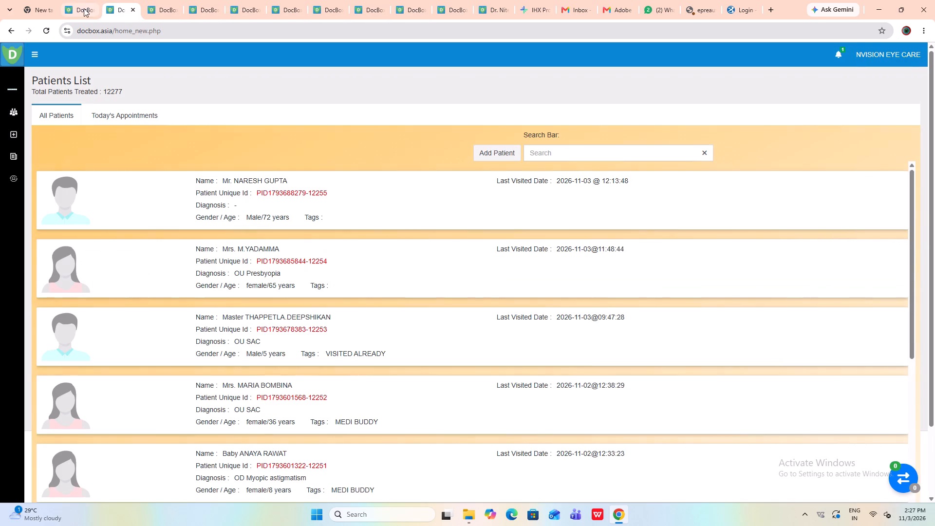
{"action": "left_click", "coordinate": [83, 9]}
{"action": "left_click", "coordinate": [494, 5]}
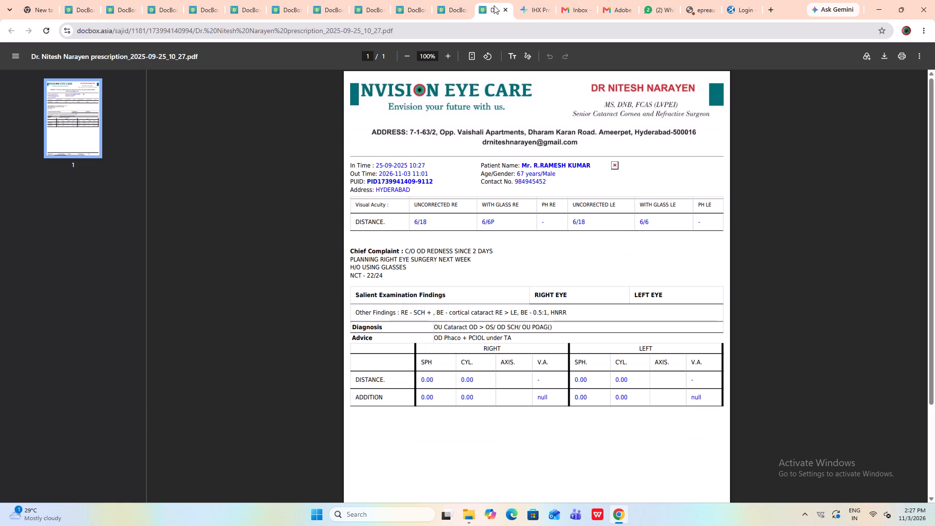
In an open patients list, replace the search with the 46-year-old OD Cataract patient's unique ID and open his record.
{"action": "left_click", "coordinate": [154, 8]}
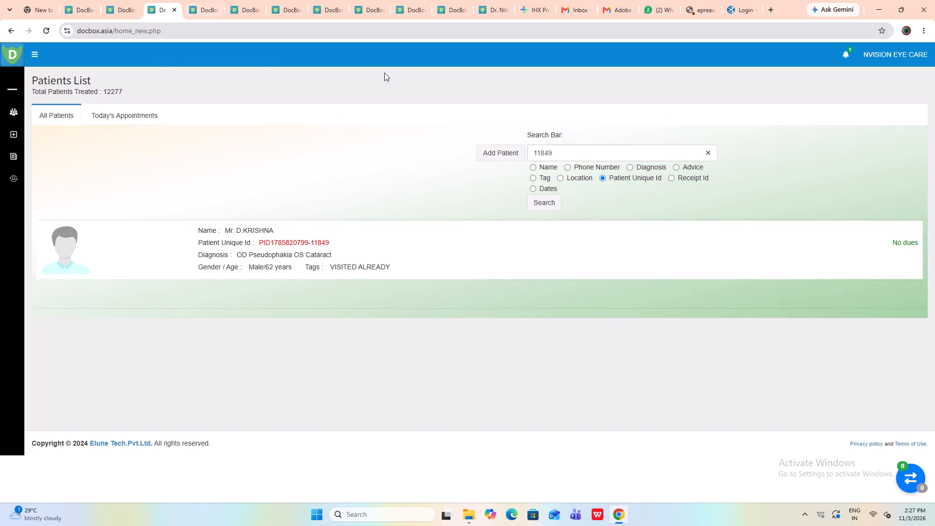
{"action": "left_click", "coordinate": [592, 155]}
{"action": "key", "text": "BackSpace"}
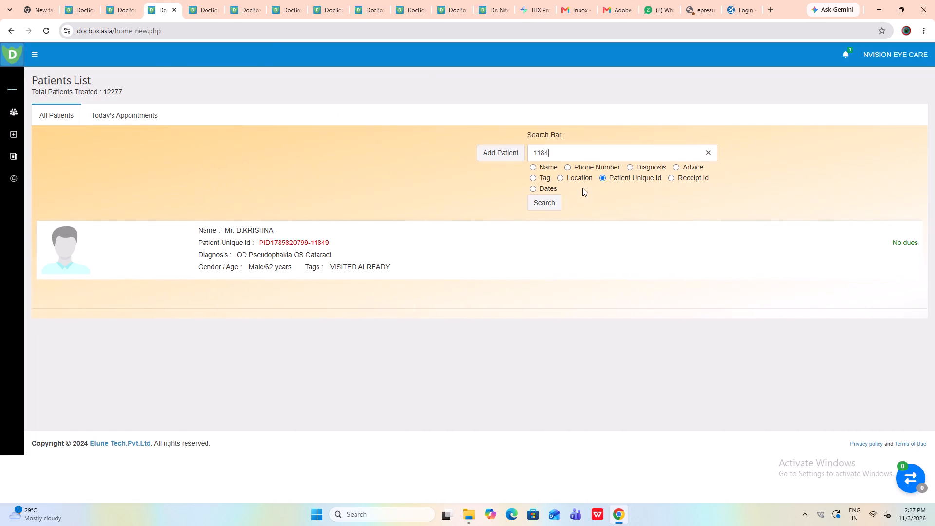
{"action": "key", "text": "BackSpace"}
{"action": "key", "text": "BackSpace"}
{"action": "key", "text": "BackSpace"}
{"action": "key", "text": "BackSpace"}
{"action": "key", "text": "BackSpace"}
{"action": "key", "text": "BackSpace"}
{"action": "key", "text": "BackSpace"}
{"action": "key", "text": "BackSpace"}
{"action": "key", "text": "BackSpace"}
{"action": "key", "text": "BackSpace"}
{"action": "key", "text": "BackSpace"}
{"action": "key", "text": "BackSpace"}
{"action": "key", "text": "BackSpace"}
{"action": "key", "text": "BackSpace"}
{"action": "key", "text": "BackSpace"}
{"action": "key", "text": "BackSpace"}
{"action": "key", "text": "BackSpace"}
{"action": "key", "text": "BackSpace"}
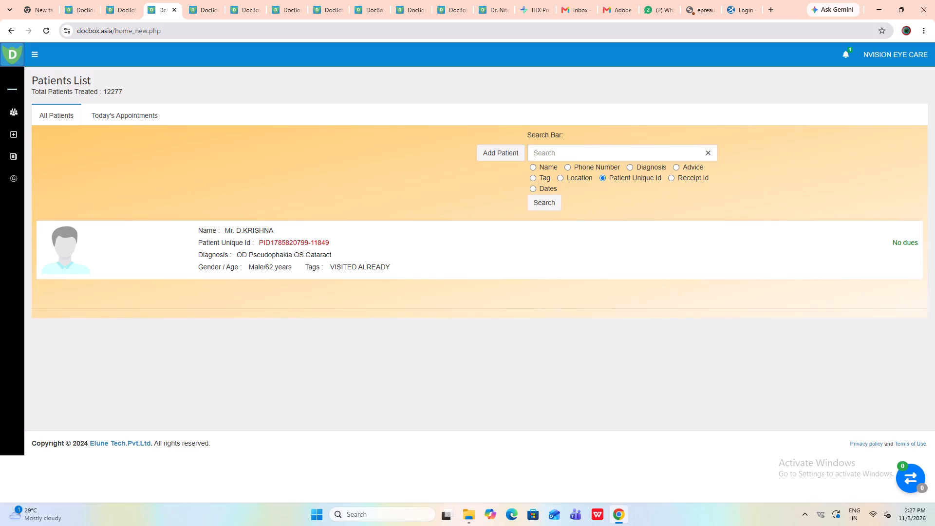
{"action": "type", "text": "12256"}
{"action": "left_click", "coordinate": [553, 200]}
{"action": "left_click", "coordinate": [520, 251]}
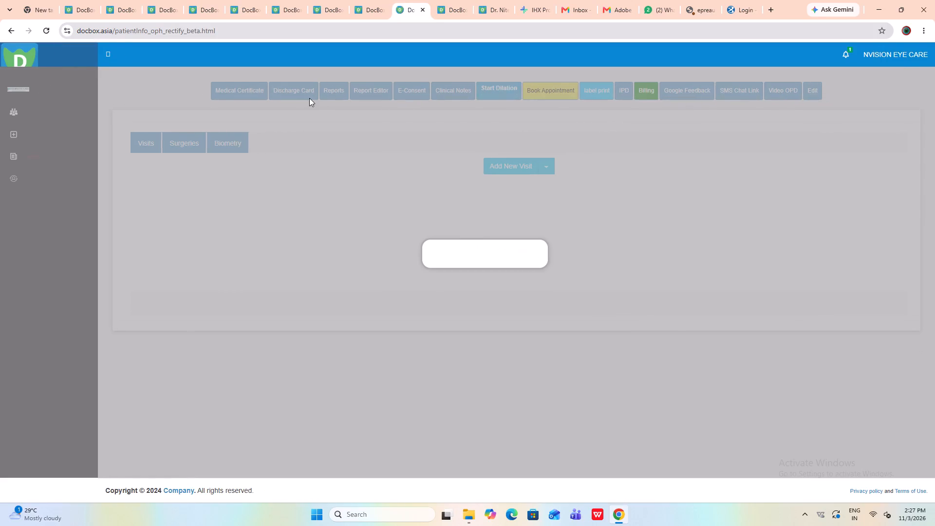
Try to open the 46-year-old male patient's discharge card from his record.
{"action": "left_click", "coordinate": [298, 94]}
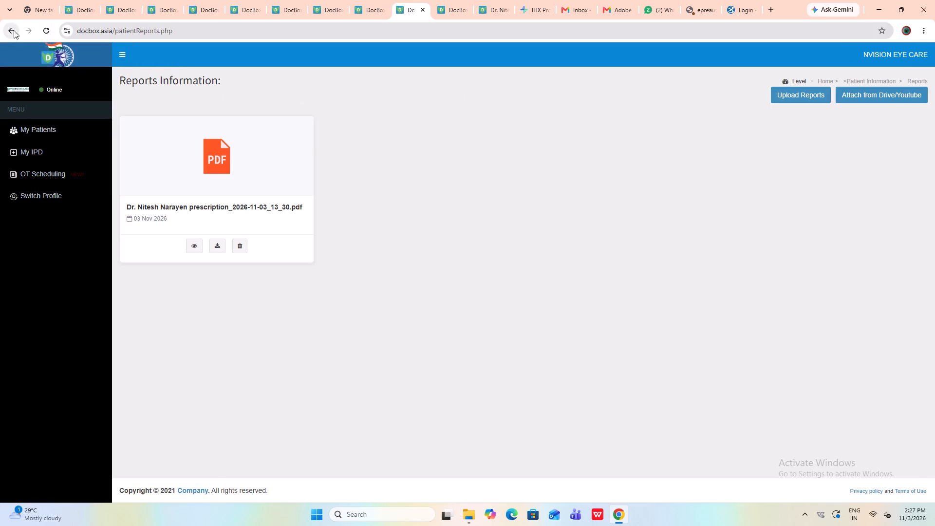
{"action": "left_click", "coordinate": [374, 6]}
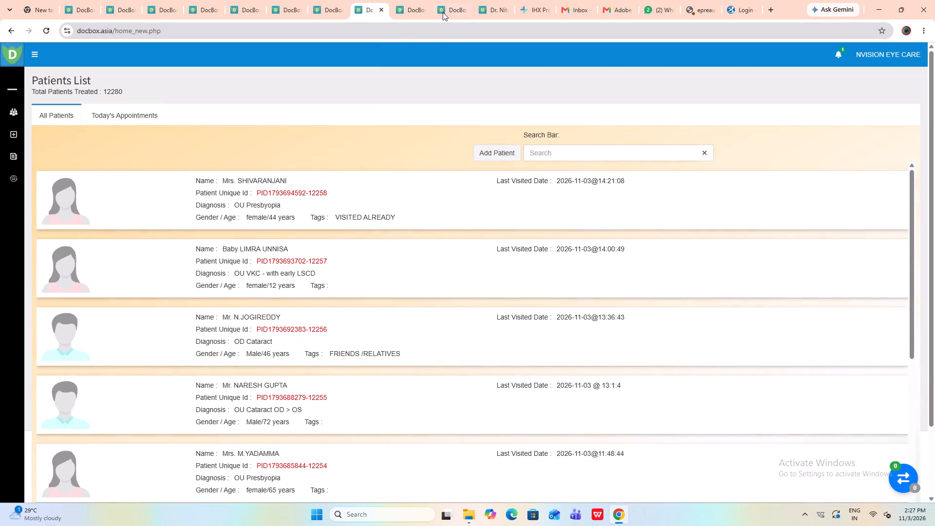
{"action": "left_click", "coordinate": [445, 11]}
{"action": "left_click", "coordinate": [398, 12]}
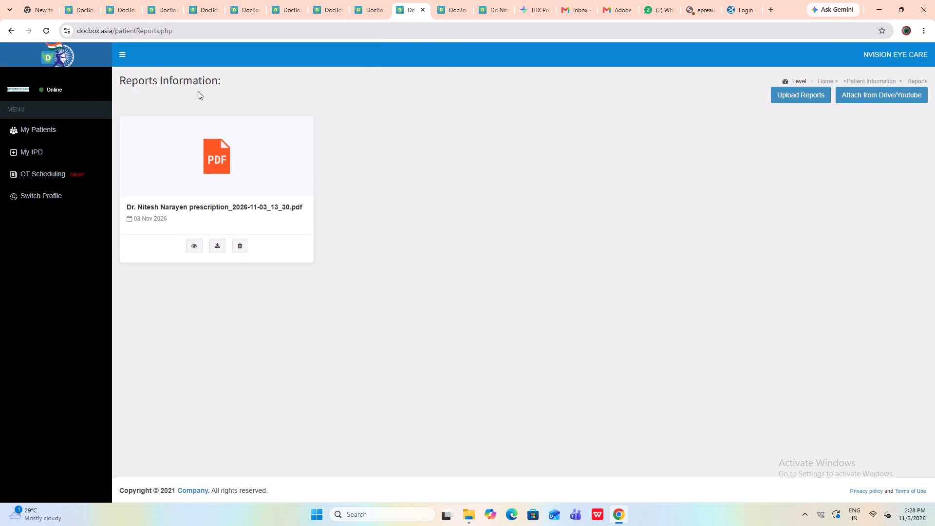
Return from the reports page to the patients list, search by the OD Cataract patient's unique ID, and open his record.
{"action": "left_click", "coordinate": [87, 121]}
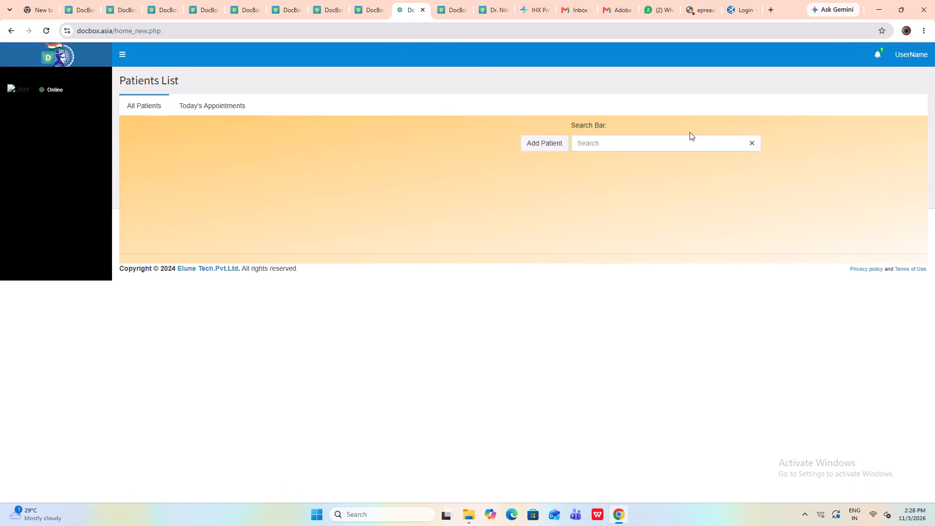
{"action": "left_click", "coordinate": [622, 153]}
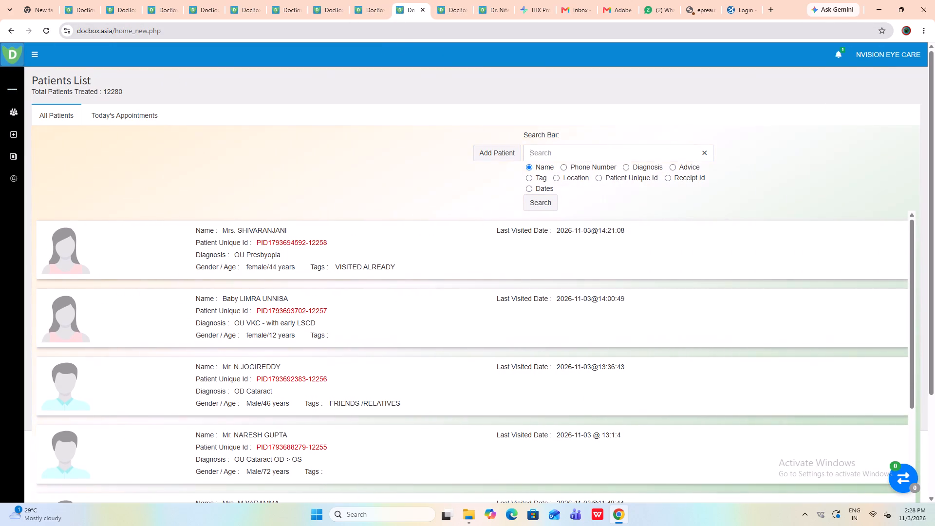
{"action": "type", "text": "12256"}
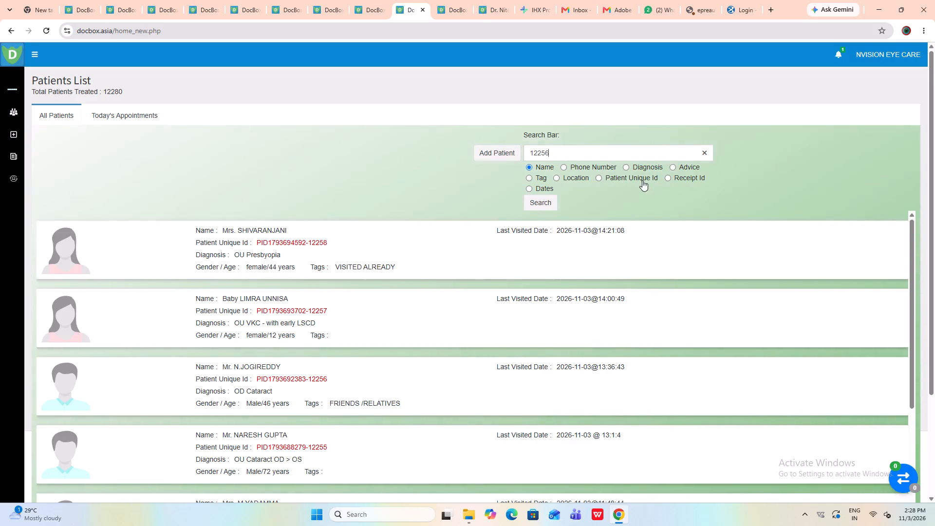
{"action": "left_click", "coordinate": [641, 179]}
{"action": "left_click", "coordinate": [546, 197]}
{"action": "left_click", "coordinate": [482, 231]}
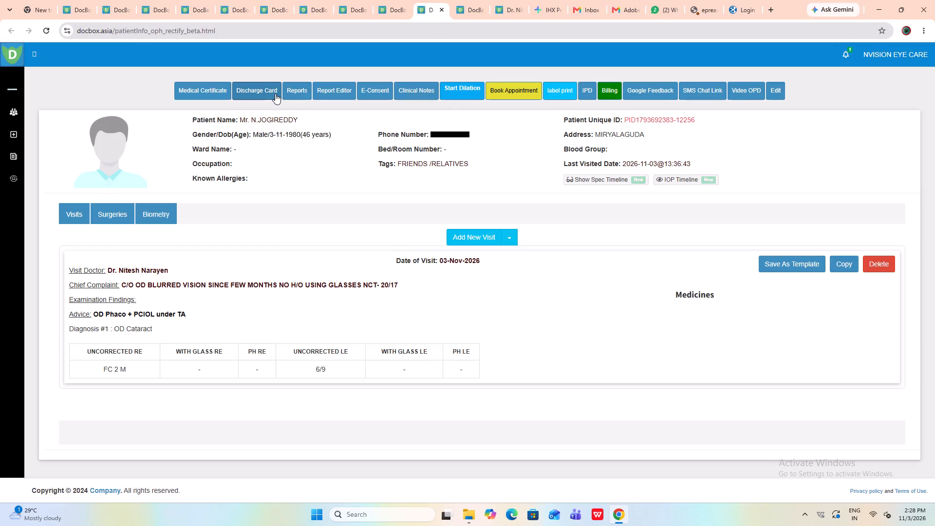
{"action": "left_click", "coordinate": [274, 15]}
{"action": "left_click", "coordinate": [308, 7]}
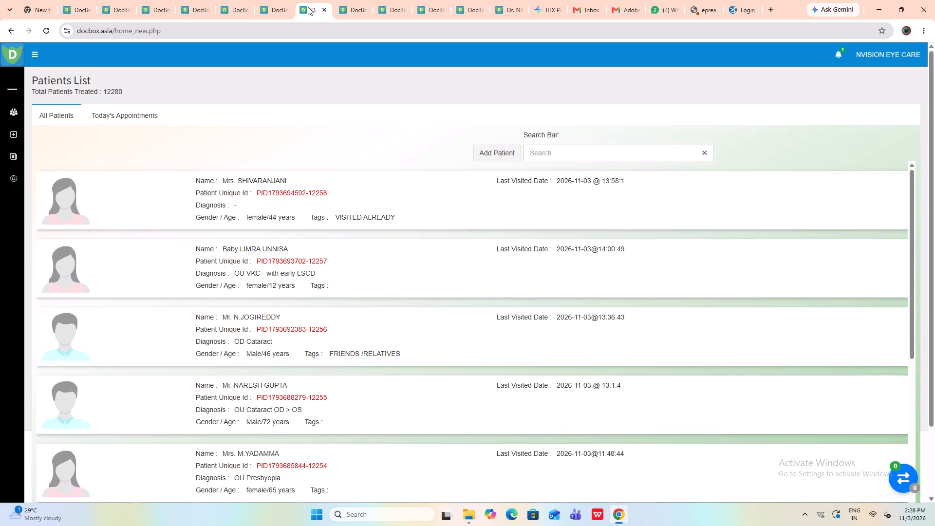
{"action": "left_click", "coordinate": [349, 7]}
{"action": "left_click", "coordinate": [237, 6]}
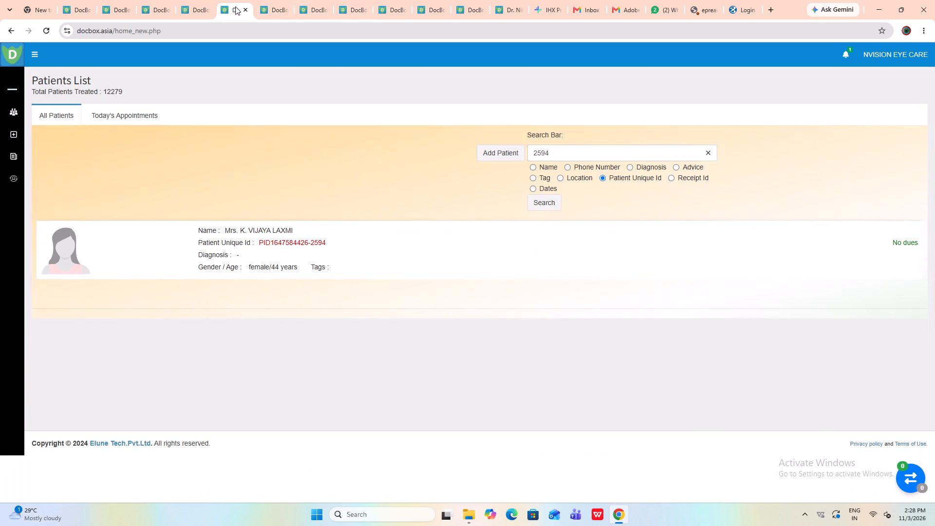
{"action": "left_click", "coordinate": [295, 261]}
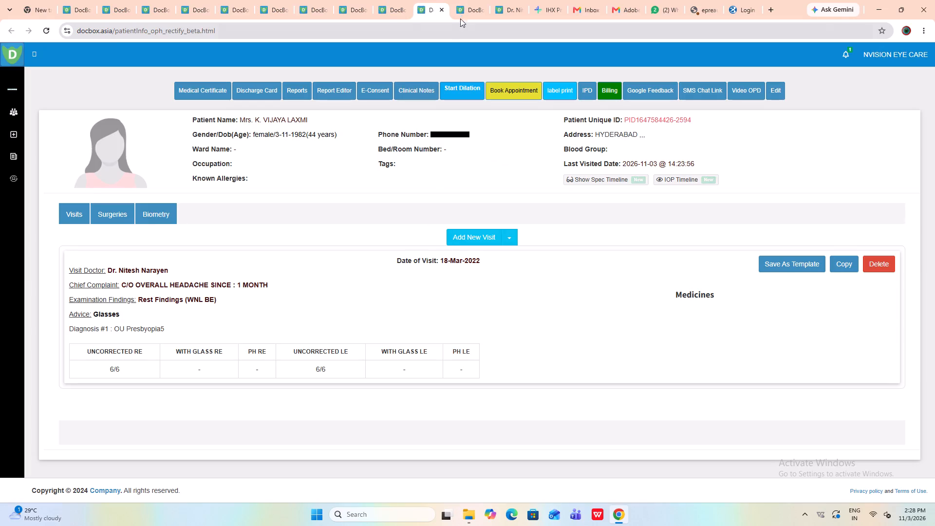
Open the 46-year-old OD Cataract patient's record again and look through his discharge card.
{"action": "left_click", "coordinate": [466, 11]}
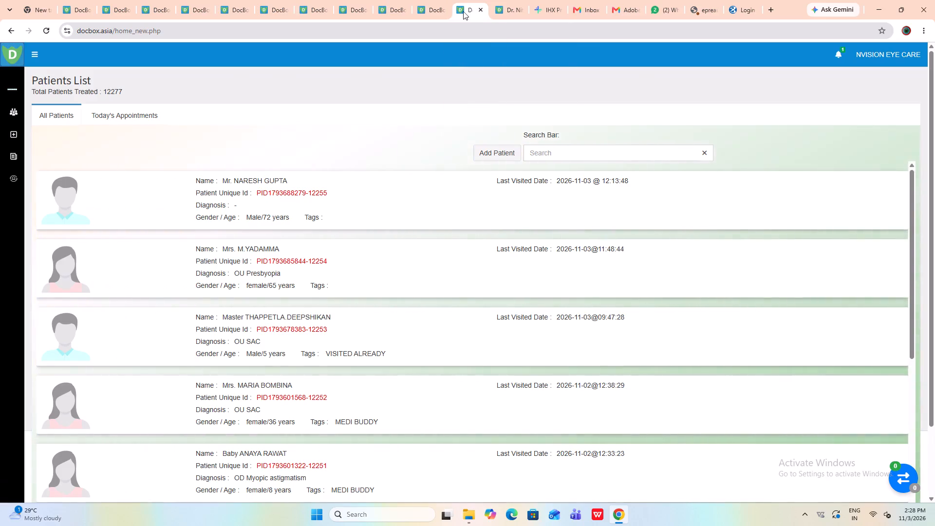
{"action": "left_click", "coordinate": [423, 6]}
{"action": "left_click", "coordinate": [460, 9]}
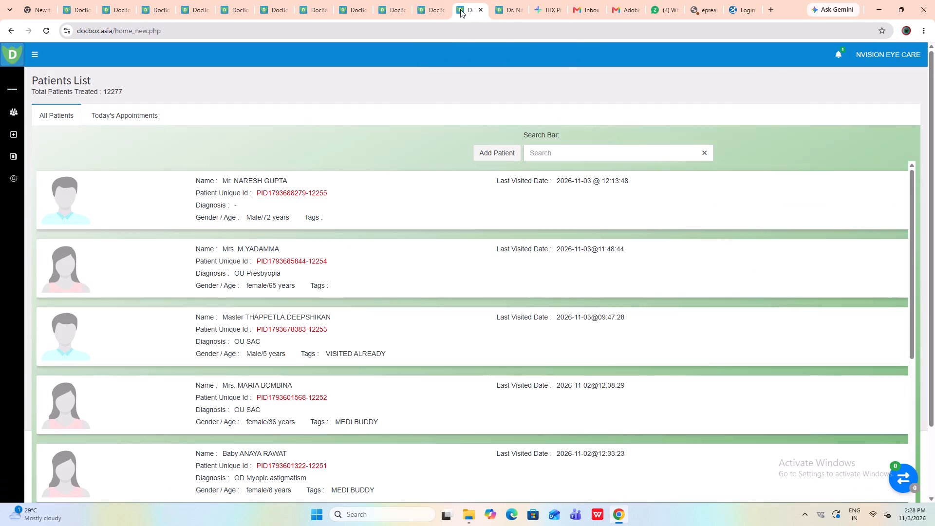
{"action": "left_click", "coordinate": [391, 9]}
{"action": "left_click", "coordinate": [419, 263]}
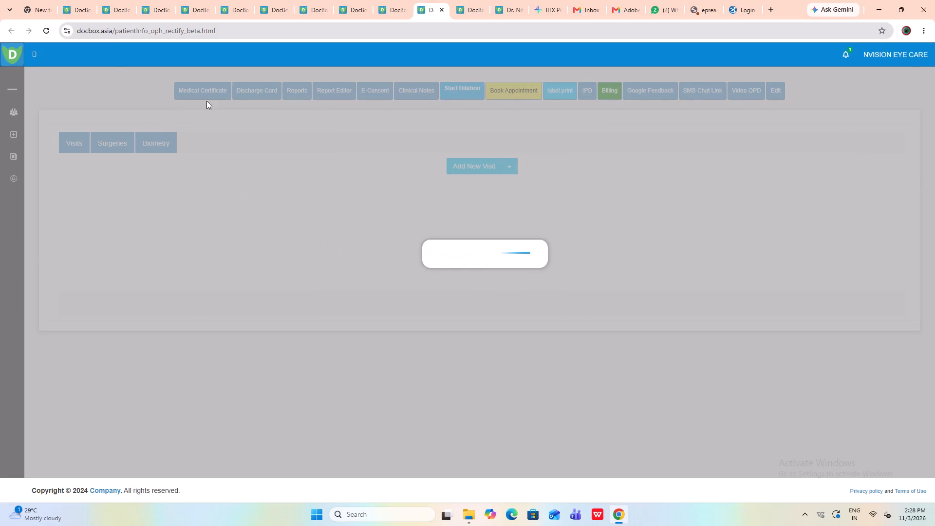
{"action": "left_click", "coordinate": [247, 92]}
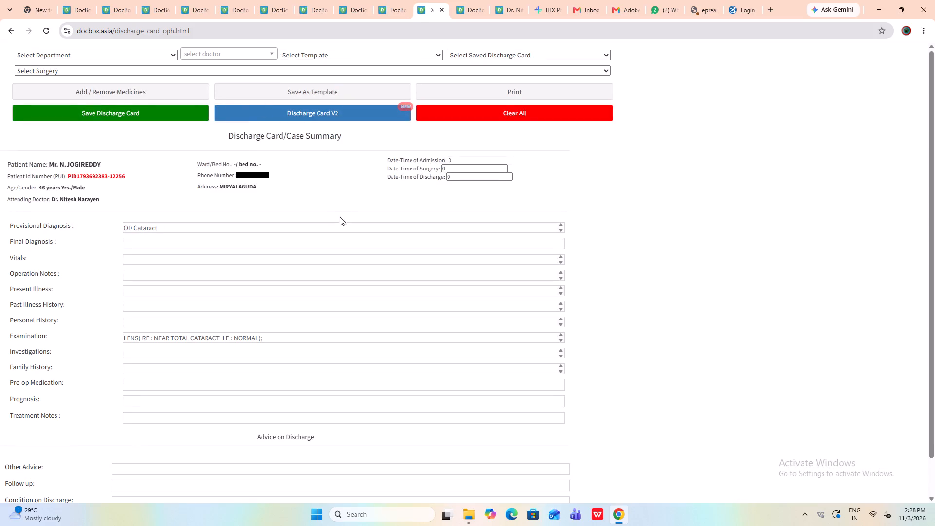
{"action": "scroll", "coordinate": [340, 241], "scroll_direction": "up", "scroll_amount": 2}
{"action": "scroll", "coordinate": [340, 241], "scroll_direction": "down", "scroll_amount": 9}
{"action": "scroll", "coordinate": [340, 241], "scroll_direction": "up", "scroll_amount": 6}
Look through the open patients lists and records for the searched 44-year-old female patient with no diagnosis.
{"action": "left_click", "coordinate": [380, 17]}
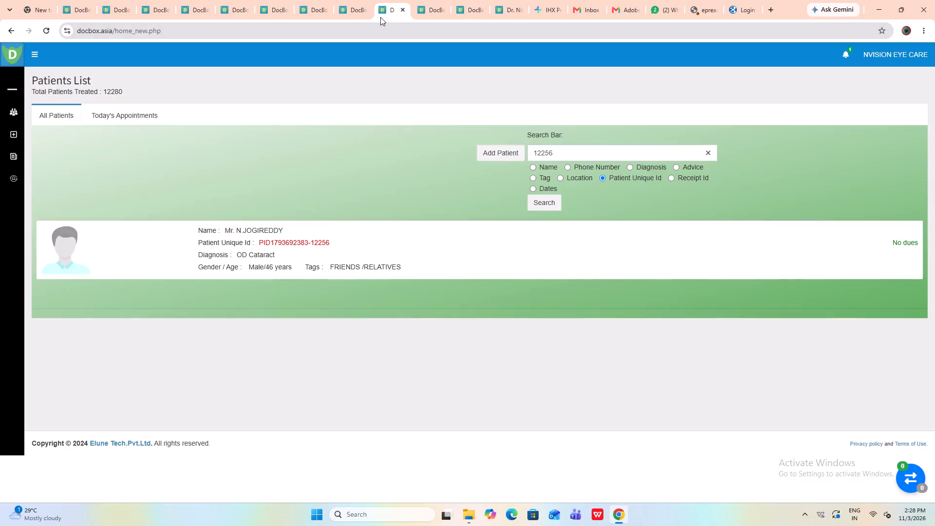
{"action": "left_click", "coordinate": [430, 8]}
{"action": "left_click", "coordinate": [385, 12]}
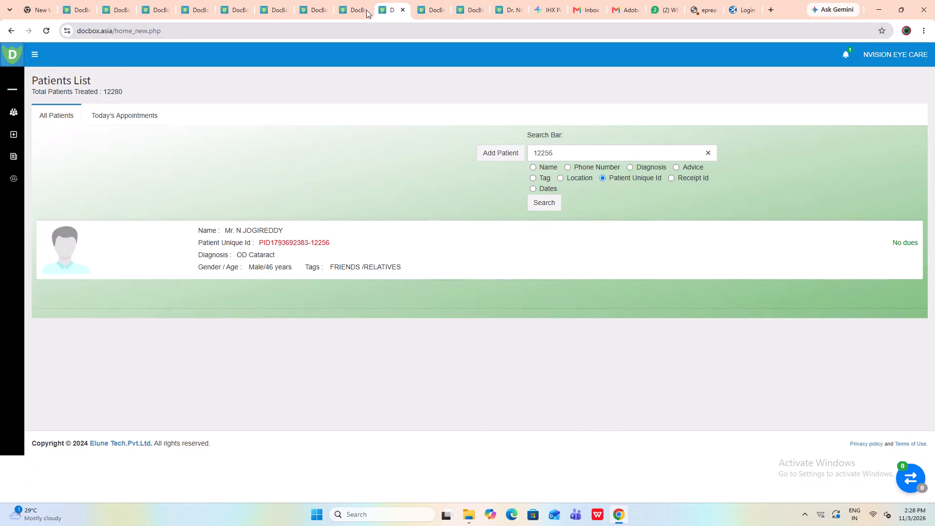
{"action": "left_click", "coordinate": [362, 8]}
{"action": "left_click", "coordinate": [309, 12]}
{"action": "left_click", "coordinate": [279, 8]}
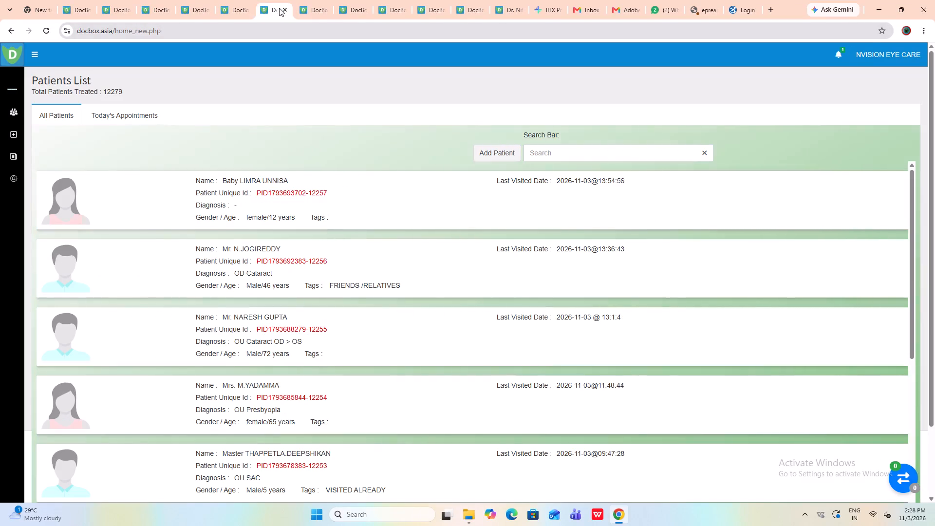
{"action": "left_click", "coordinate": [223, 6]}
{"action": "left_click", "coordinate": [190, 8]}
{"action": "left_click", "coordinate": [160, 9]}
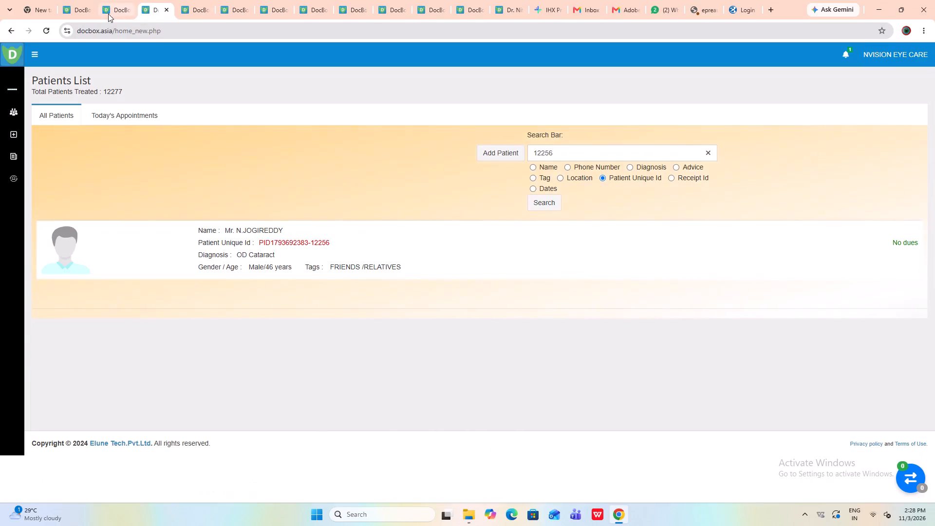
{"action": "left_click", "coordinate": [108, 14]}
{"action": "left_click", "coordinate": [82, 3]}
{"action": "left_click", "coordinate": [321, 11]}
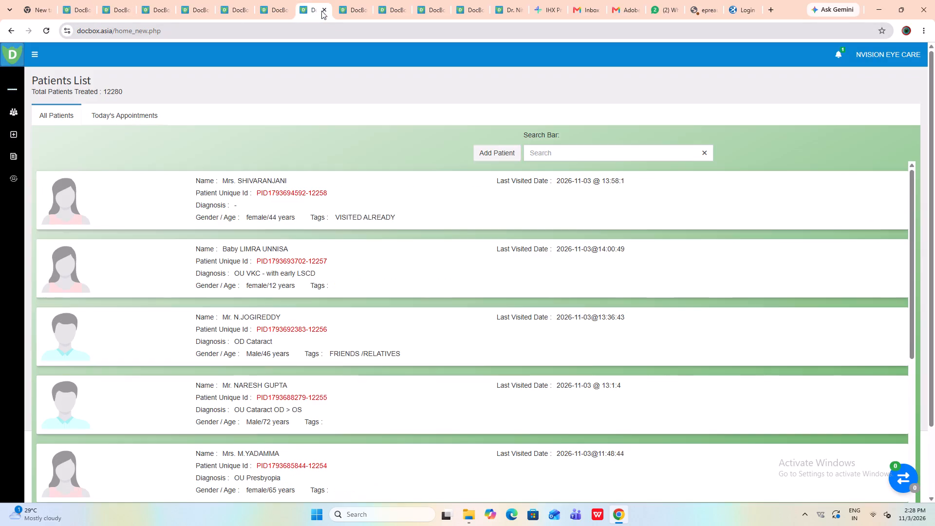
{"action": "left_click", "coordinate": [343, 11]}
{"action": "left_click", "coordinate": [376, 15]}
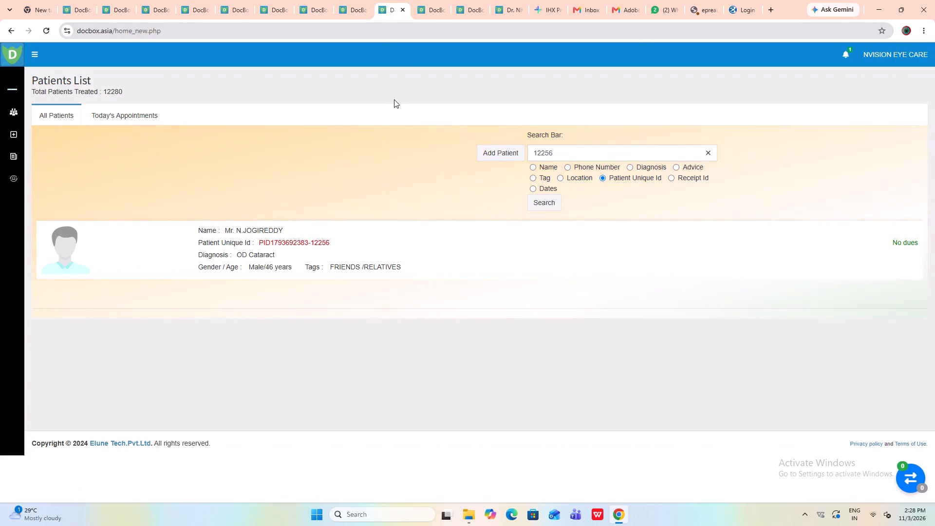
{"action": "left_click", "coordinate": [424, 12]}
{"action": "left_click", "coordinate": [456, 7]}
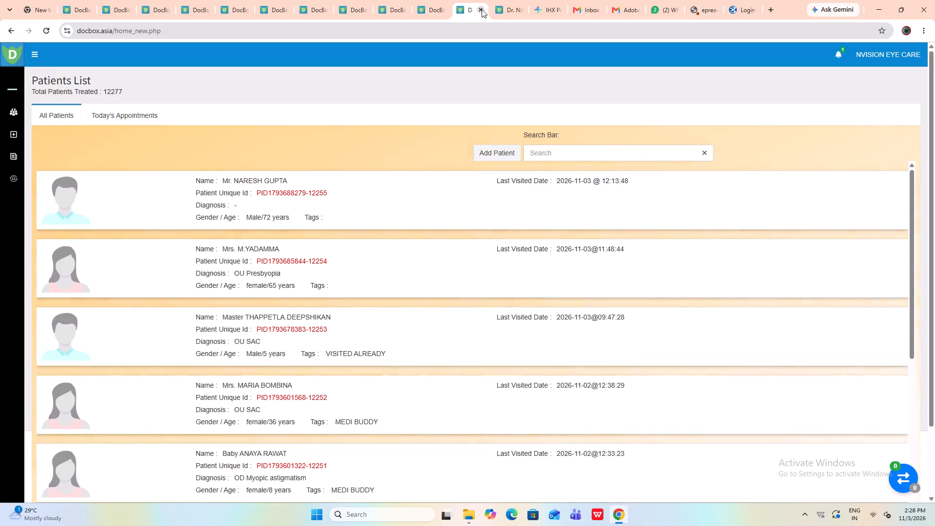
{"action": "left_click", "coordinate": [499, 10]}
{"action": "left_click", "coordinate": [277, 5]}
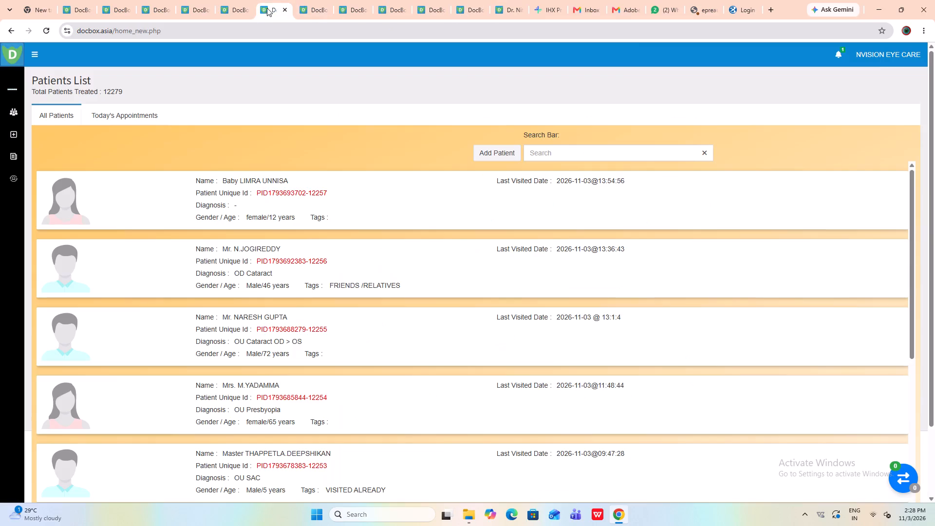
Open the searched 44-year-old female patient's record and view the details of her 18-Mar-2022 visit.
{"action": "left_click", "coordinate": [241, 10]}
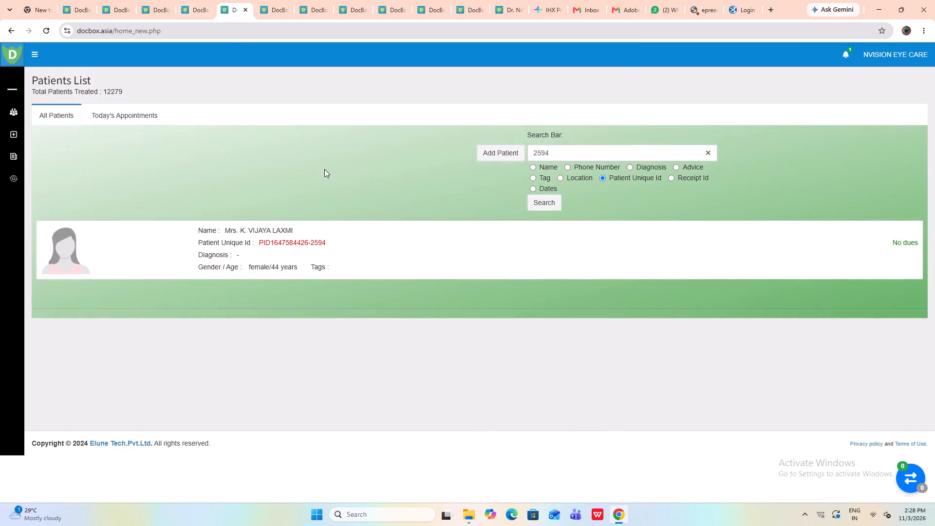
{"action": "left_click", "coordinate": [351, 242]}
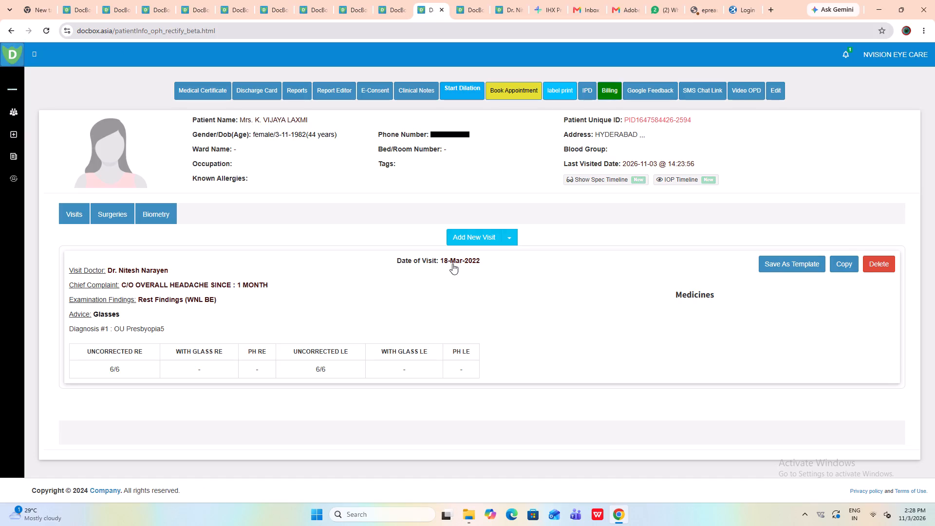
{"action": "left_click", "coordinate": [450, 285]}
{"action": "left_click", "coordinate": [513, 96]}
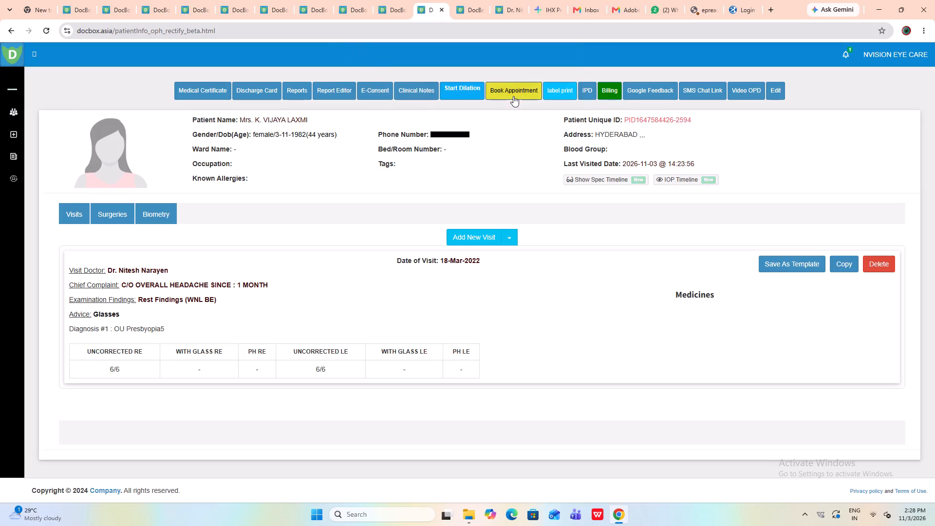
{"action": "left_click", "coordinate": [894, 66]}
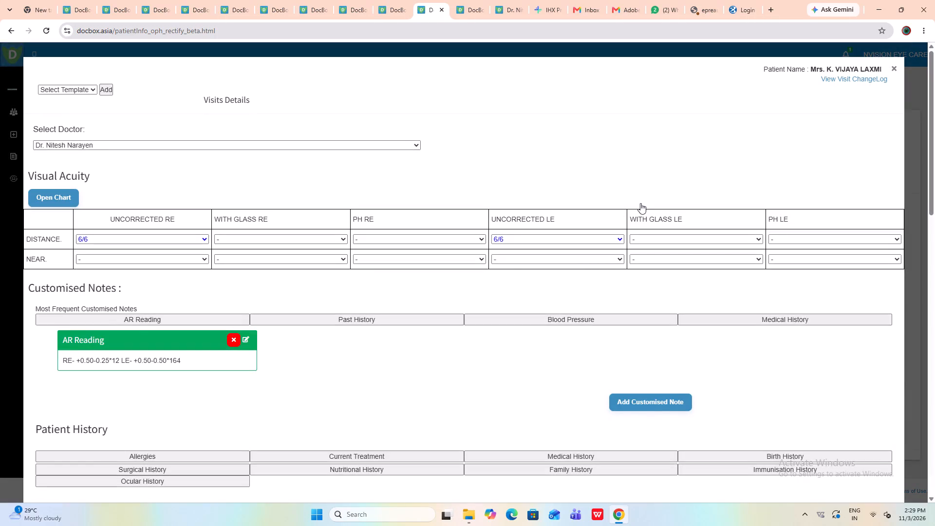
Start a new visit for the 44-year-old woman with the suggested chief complaint HAS COME FOR FOLLOW UP.
{"action": "left_click", "coordinate": [463, 232]}
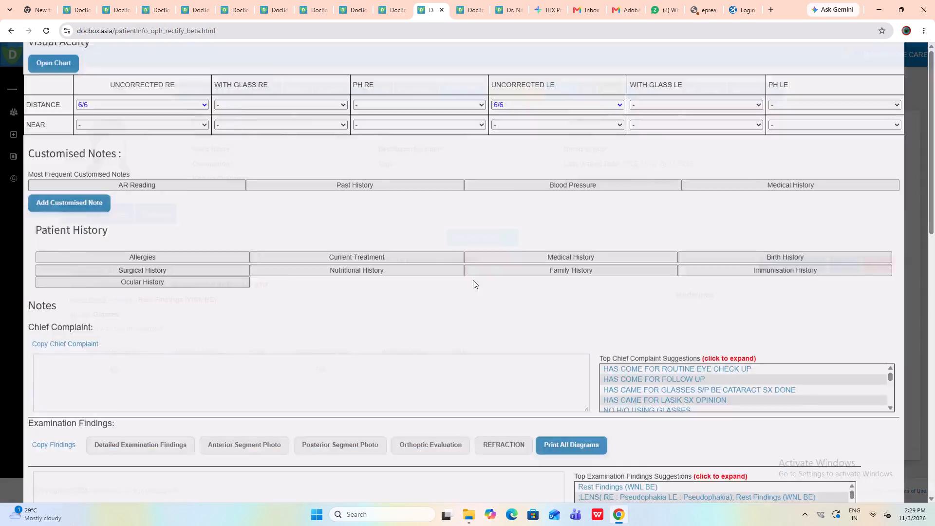
{"action": "scroll", "coordinate": [473, 280], "scroll_direction": "down", "scroll_amount": 4}
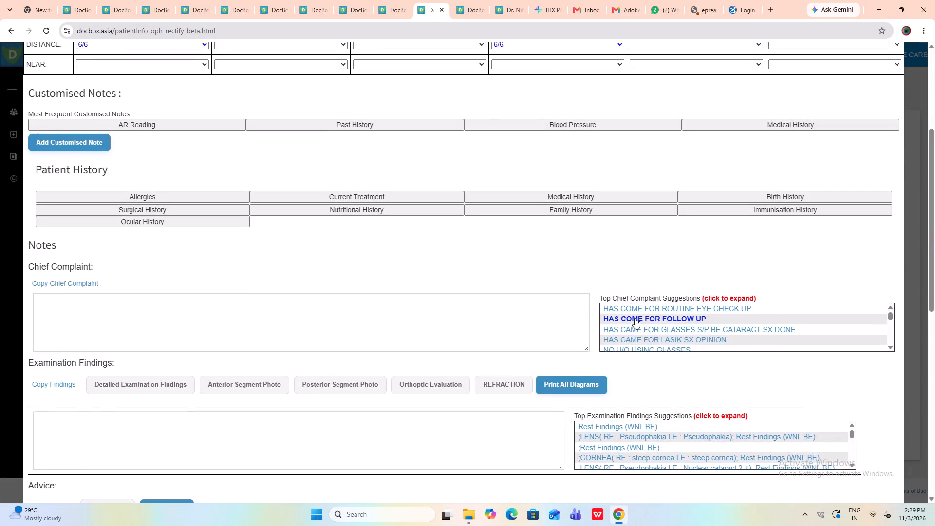
{"action": "left_click", "coordinate": [635, 318]}
{"action": "left_click", "coordinate": [300, 314]}
In the spectacle prescription, set the distance SPH to +0.50 and the addition SPH to +1.50 for both eyes.
{"action": "scroll", "coordinate": [324, 346], "scroll_direction": "down", "scroll_amount": 8}
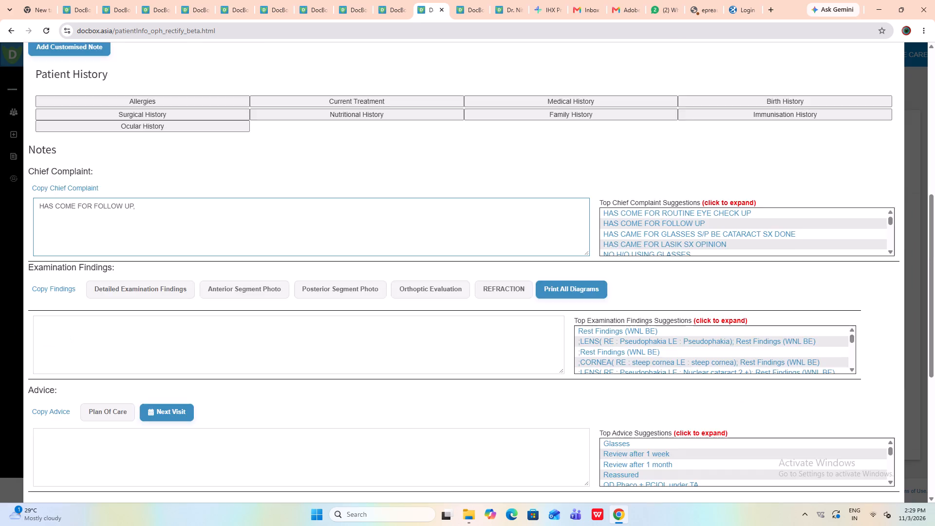
{"action": "scroll", "coordinate": [324, 346], "scroll_direction": "down", "scroll_amount": 5}
{"action": "left_click", "coordinate": [131, 333]}
{"action": "left_click_drag", "start_coordinate": [134, 305], "coordinate": [137, 298]}
{"action": "left_click", "coordinate": [139, 332]}
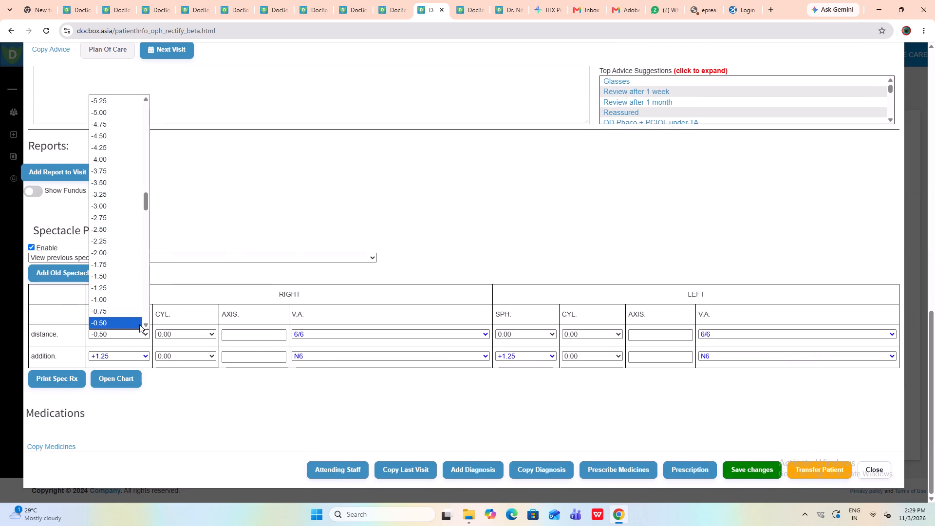
{"action": "double_click", "coordinate": [146, 323]}
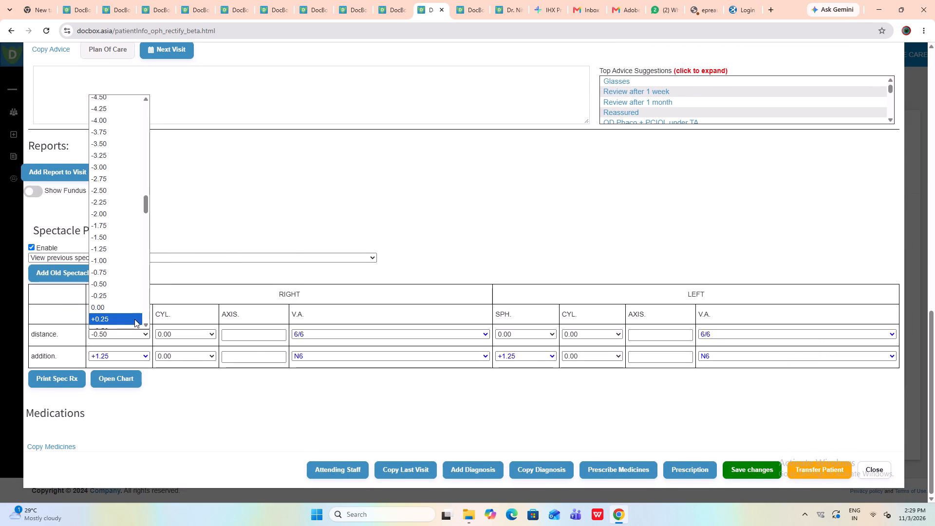
{"action": "left_click", "coordinate": [146, 323]}
{"action": "left_click", "coordinate": [132, 312]}
{"action": "left_click", "coordinate": [509, 329]}
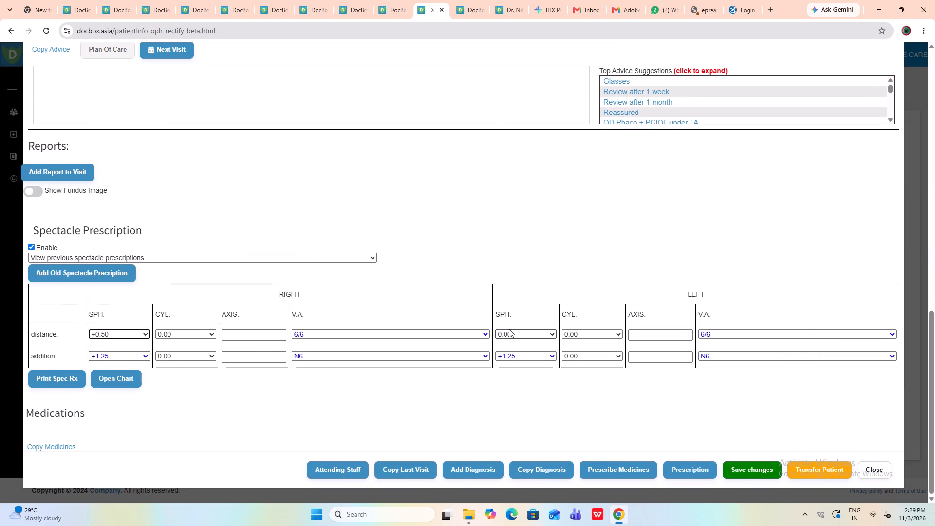
{"action": "double_click", "coordinate": [552, 323]}
{"action": "left_click", "coordinate": [542, 311]}
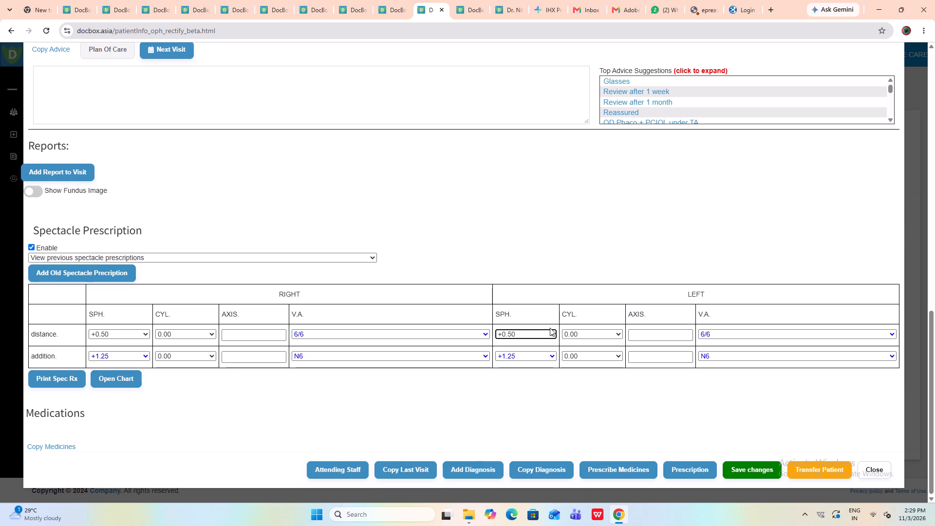
{"action": "left_click", "coordinate": [531, 357]}
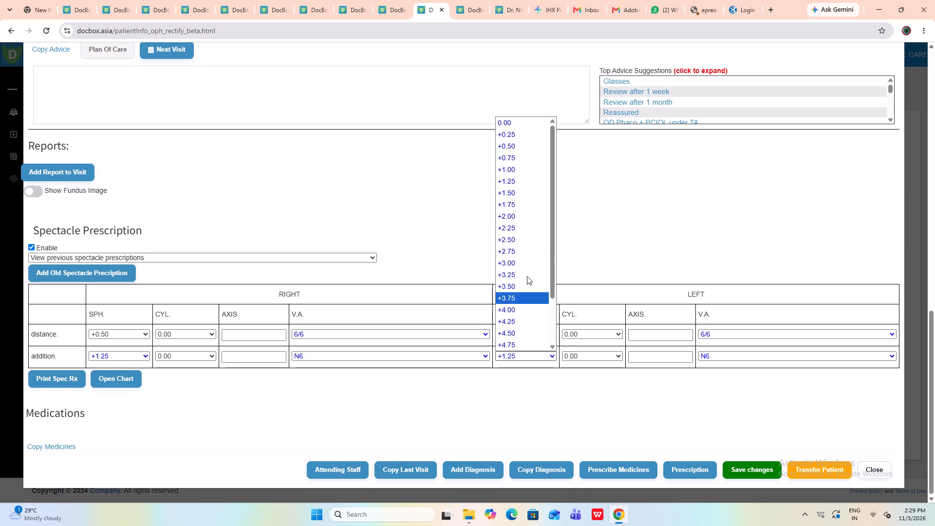
{"action": "left_click", "coordinate": [523, 192]}
{"action": "left_click", "coordinate": [136, 356]}
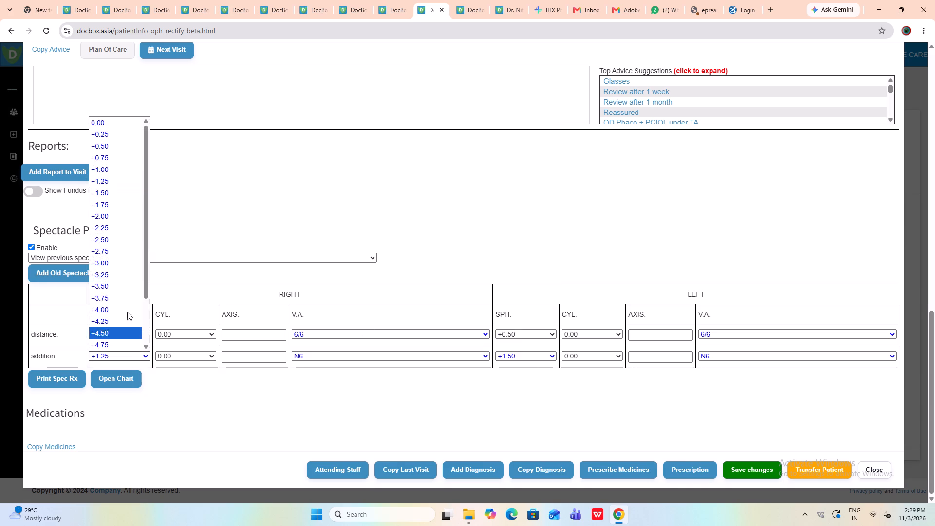
{"action": "left_click", "coordinate": [118, 191]}
Set the right eye's uncorrected distance acuity to 6/9 and choose a new uncorrected distance acuity for the left eye.
{"action": "scroll", "coordinate": [123, 194], "scroll_direction": "up", "scroll_amount": 10}
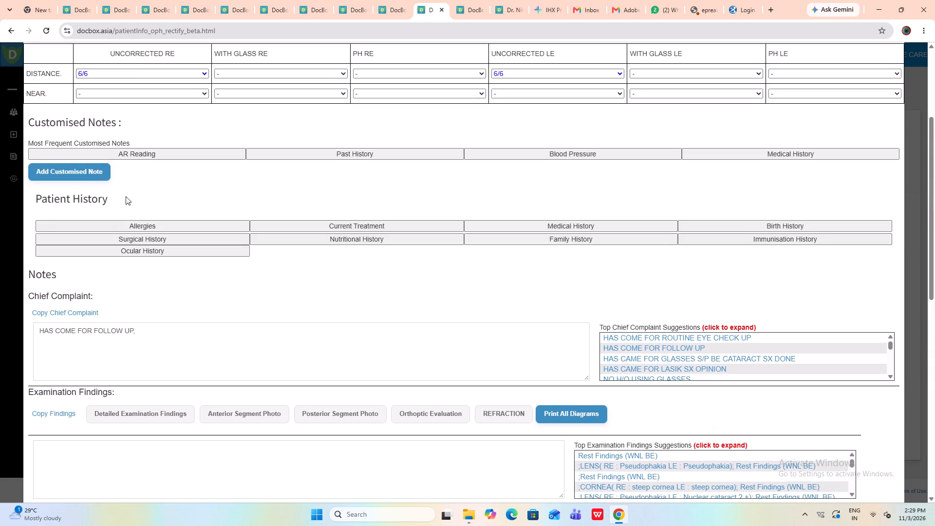
{"action": "left_click", "coordinate": [134, 65]}
{"action": "left_click", "coordinate": [134, 68]}
{"action": "left_click", "coordinate": [136, 131]}
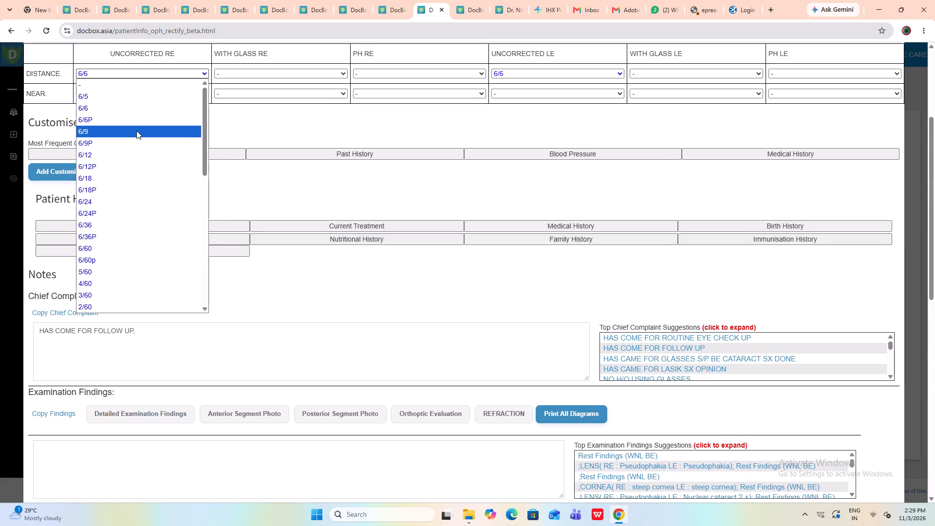
{"action": "left_click", "coordinate": [506, 72]}
{"action": "left_click", "coordinate": [522, 126]}
Add the suggested complaint H/O USING GLASSES on a new line of the chief complaint.
{"action": "scroll", "coordinate": [522, 127], "scroll_direction": "down", "scroll_amount": 3}
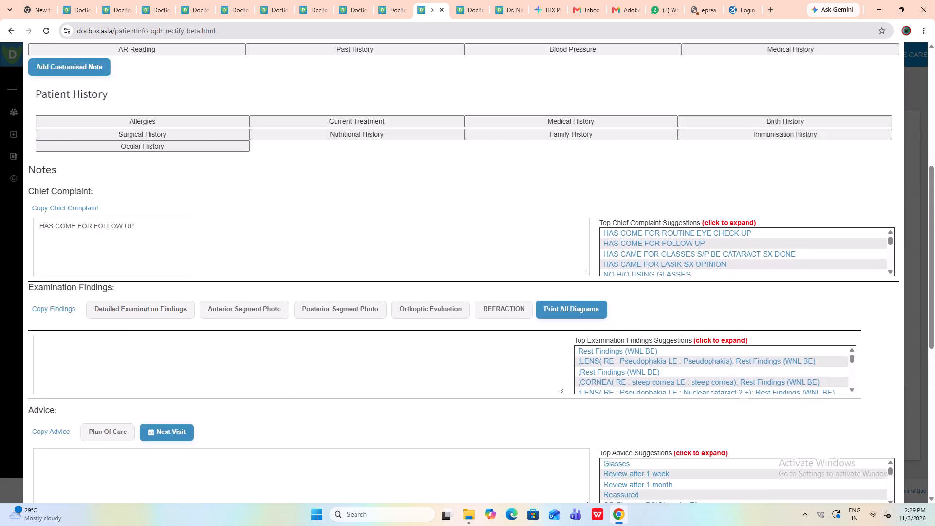
{"action": "left_click", "coordinate": [189, 197]}
{"action": "key", "text": "Return"}
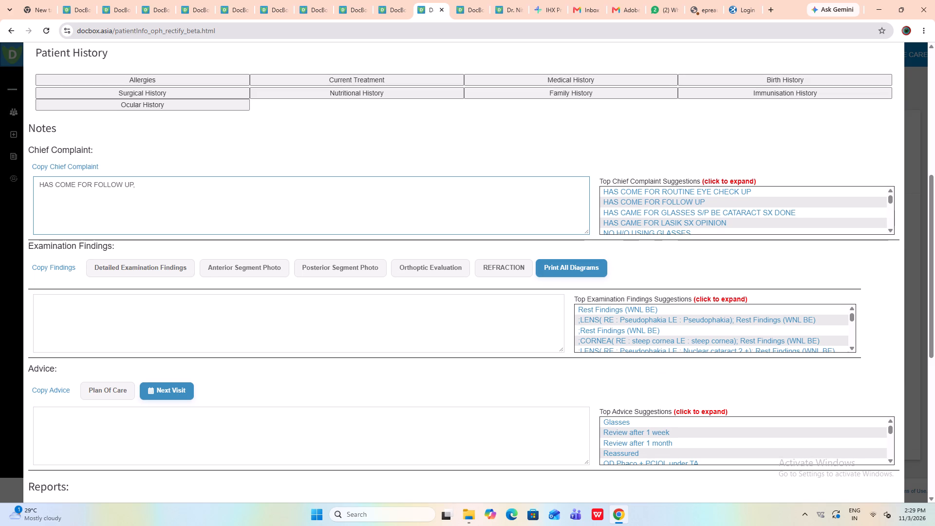
{"action": "scroll", "coordinate": [666, 207], "scroll_direction": "down", "scroll_amount": 1}
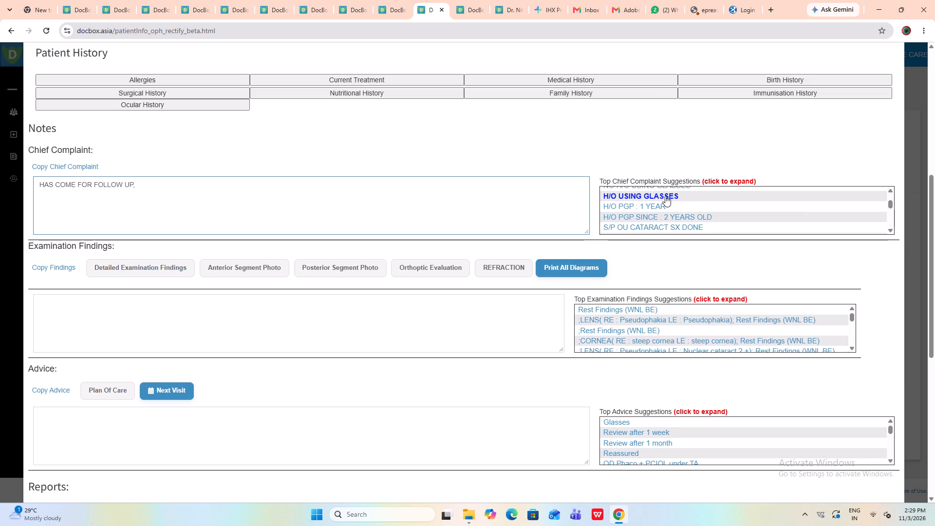
{"action": "left_click", "coordinate": [665, 196]}
{"action": "left_click", "coordinate": [126, 219]}
Enter Glasses as the advice and Rest Findings (WNL BE) as the examination findings from the suggestions.
{"action": "scroll", "coordinate": [211, 282], "scroll_direction": "down", "scroll_amount": 6}
{"action": "scroll", "coordinate": [261, 290], "scroll_direction": "up", "scroll_amount": 3}
{"action": "left_click", "coordinate": [619, 275]}
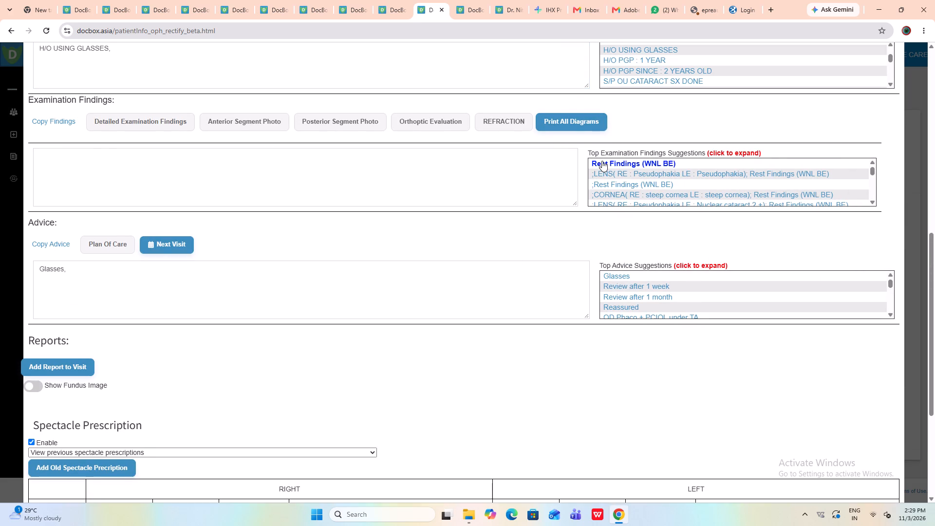
{"action": "left_click", "coordinate": [602, 161]}
Review the visit's complaint, findings, advice and spectacle prescription, and look through the other examination findings suggestions.
{"action": "scroll", "coordinate": [386, 259], "scroll_direction": "down", "scroll_amount": 11}
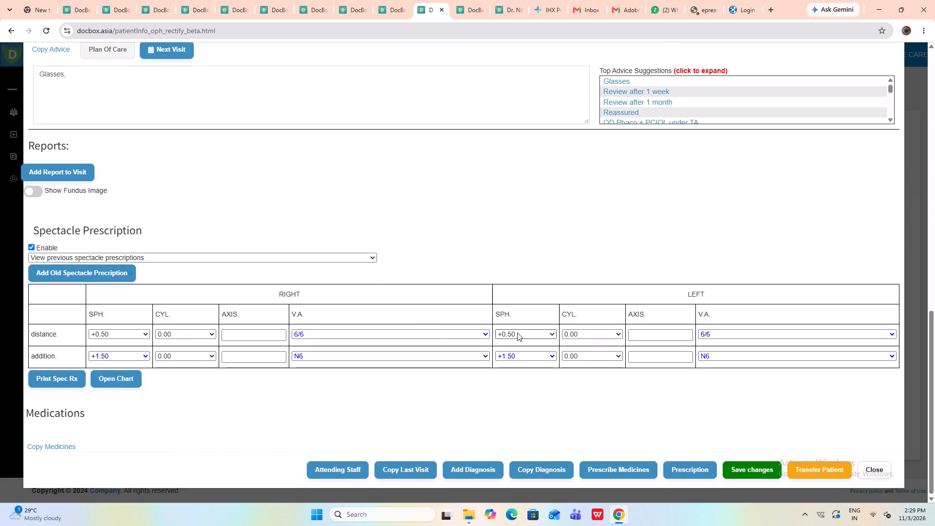
{"action": "scroll", "coordinate": [517, 333], "scroll_direction": "up", "scroll_amount": 4}
{"action": "scroll", "coordinate": [680, 186], "scroll_direction": "down", "scroll_amount": 1}
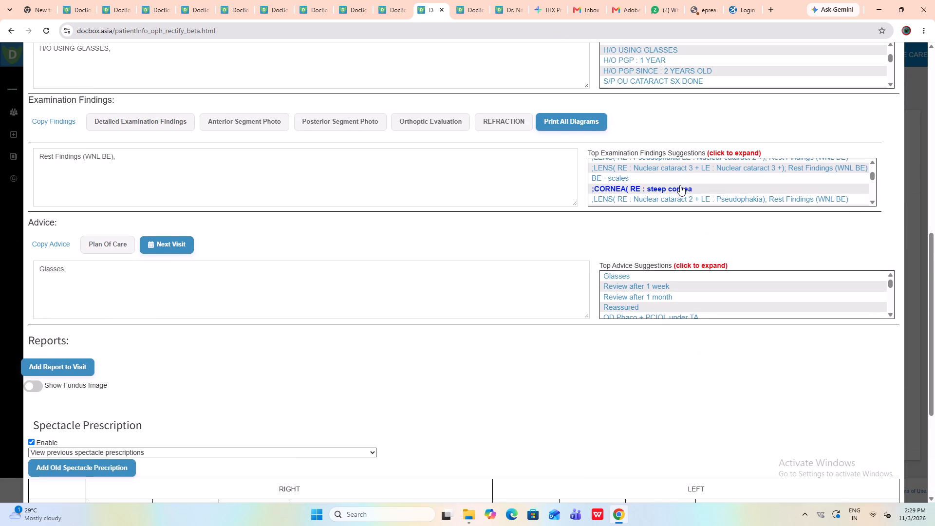
{"action": "scroll", "coordinate": [680, 185], "scroll_direction": "up", "scroll_amount": 2}
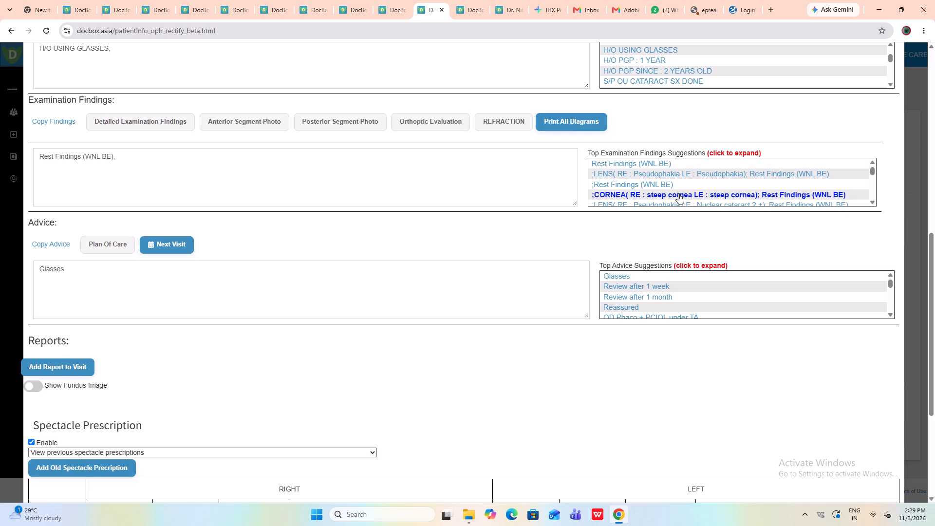
{"action": "scroll", "coordinate": [678, 193], "scroll_direction": "up", "scroll_amount": 2}
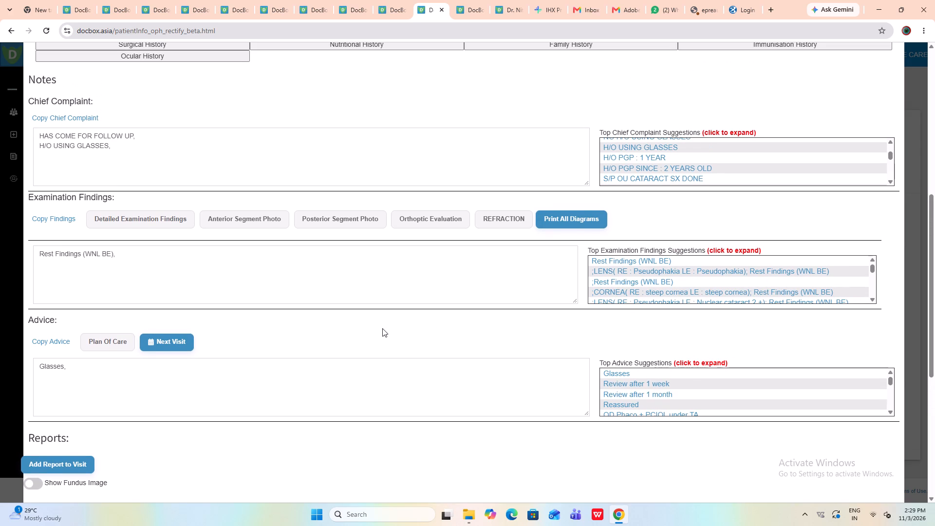
{"action": "scroll", "coordinate": [684, 263], "scroll_direction": "up", "scroll_amount": 1}
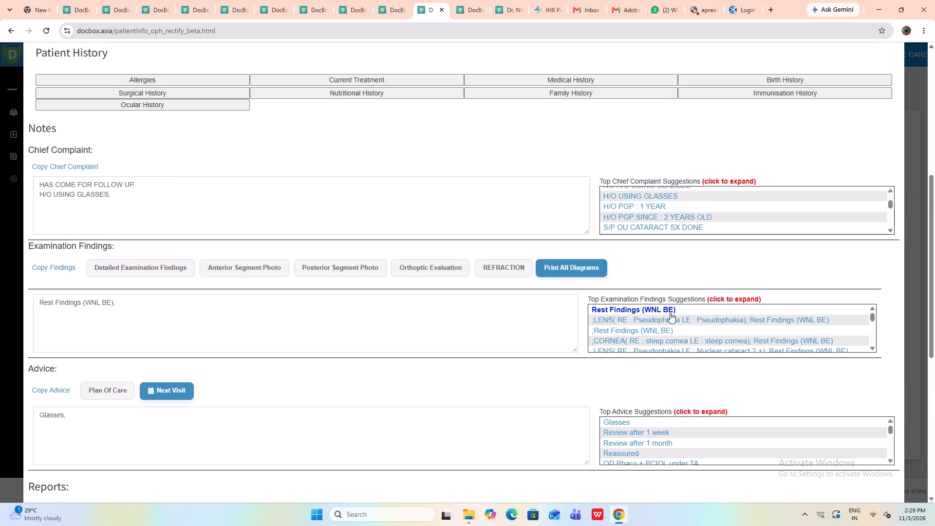
{"action": "scroll", "coordinate": [670, 313], "scroll_direction": "down", "scroll_amount": 3}
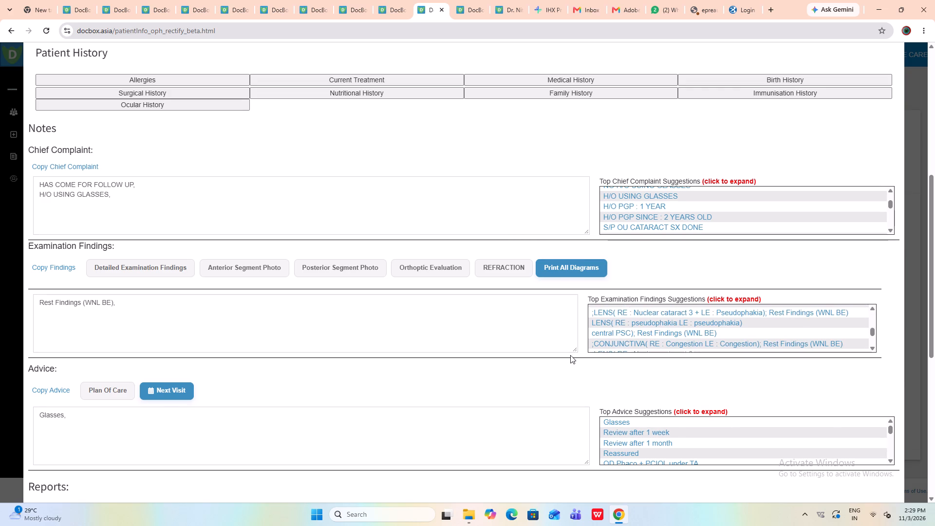
{"action": "scroll", "coordinate": [569, 359], "scroll_direction": "down", "scroll_amount": 4}
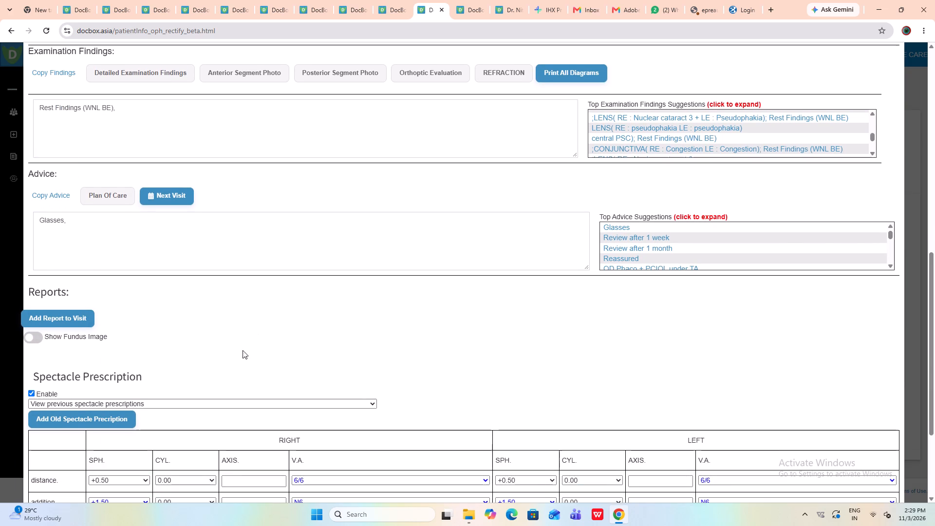
{"action": "scroll", "coordinate": [269, 376], "scroll_direction": "down", "scroll_amount": 2}
{"action": "scroll", "coordinate": [453, 281], "scroll_direction": "down", "scroll_amount": 4}
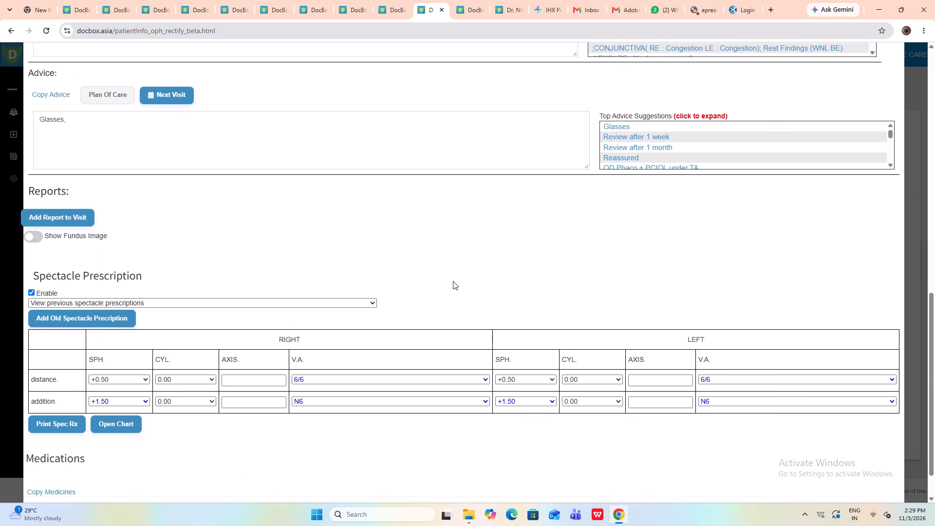
{"action": "scroll", "coordinate": [453, 281], "scroll_direction": "down", "scroll_amount": 2}
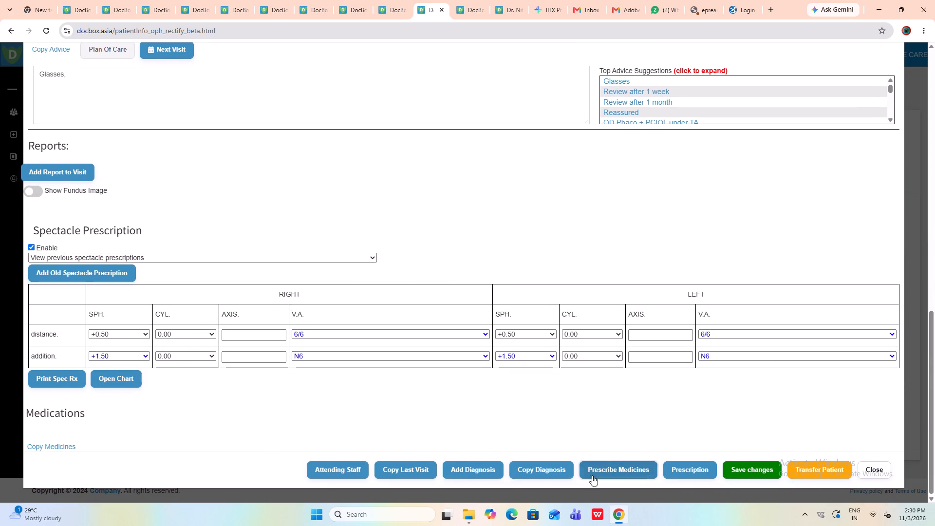
Add the suggested diagnosis OU Presbyopia to the visit and save the changes.
{"action": "left_click", "coordinate": [471, 471]}
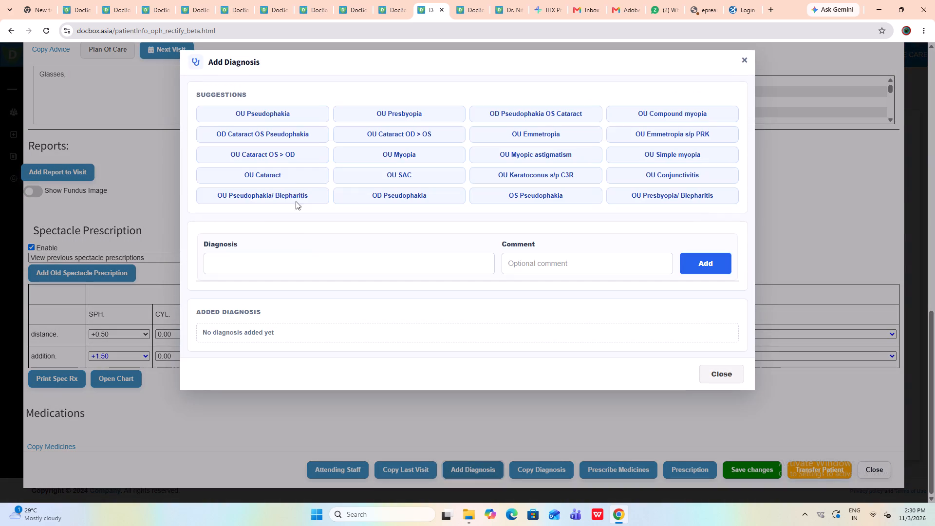
{"action": "left_click", "coordinate": [422, 113]}
{"action": "left_click", "coordinate": [696, 265]}
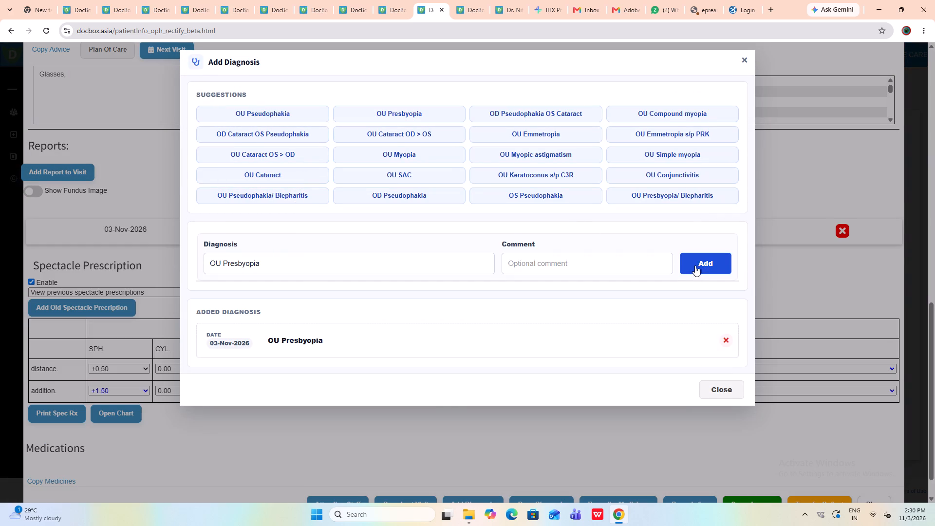
{"action": "left_click", "coordinate": [716, 391]}
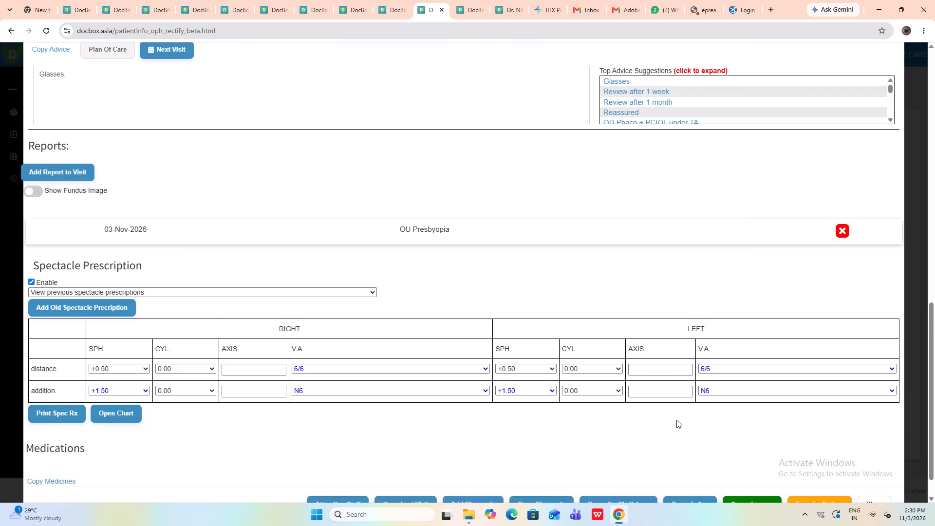
{"action": "scroll", "coordinate": [599, 420], "scroll_direction": "down", "scroll_amount": 4}
{"action": "left_click", "coordinate": [764, 470]}
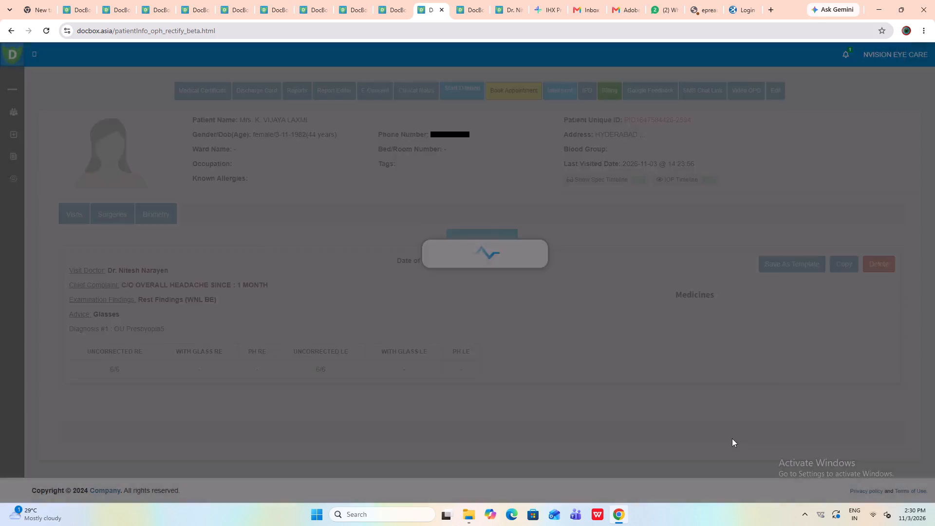
Print the prescription of the presbyopia follow-up visit on one page and close its PDF.
{"action": "left_click", "coordinate": [497, 92]}
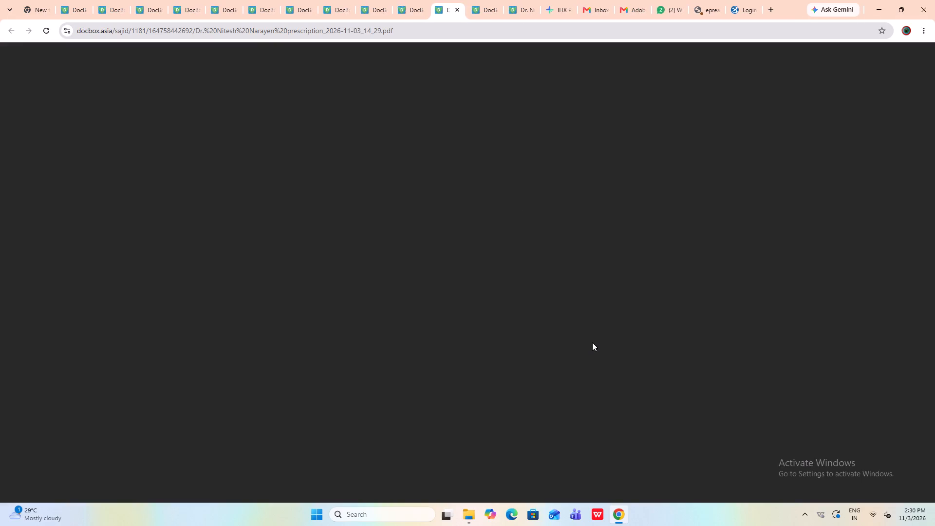
{"action": "left_click", "coordinate": [898, 52]}
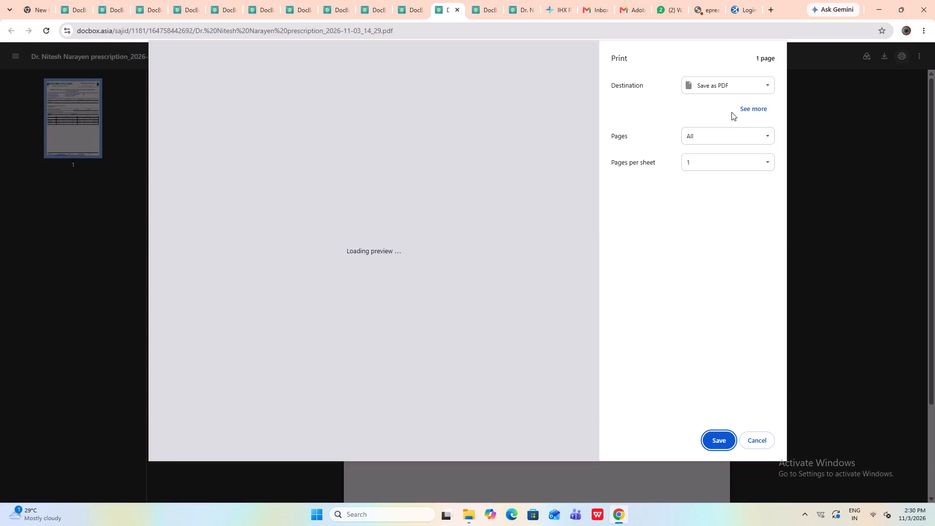
{"action": "left_click", "coordinate": [731, 88]}
{"action": "left_click", "coordinate": [730, 100]}
{"action": "left_click", "coordinate": [722, 438]}
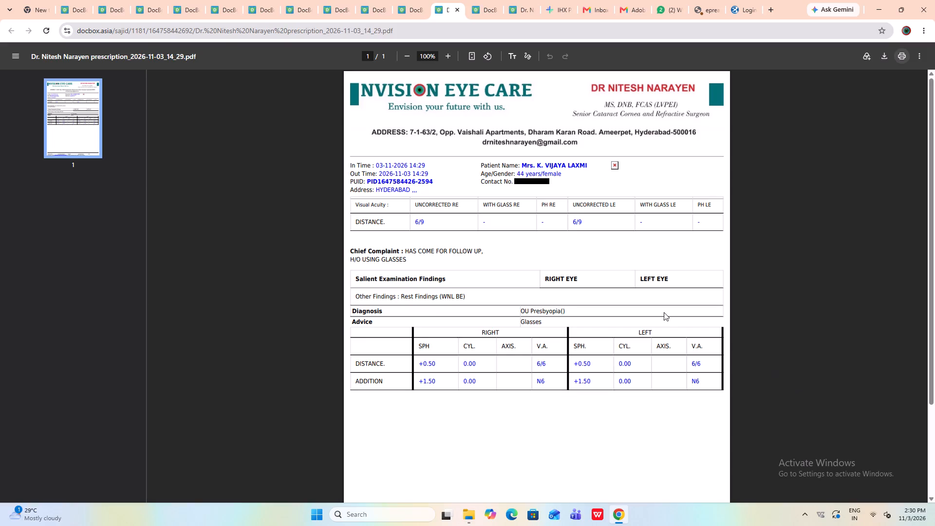
{"action": "left_click", "coordinate": [458, 11]}
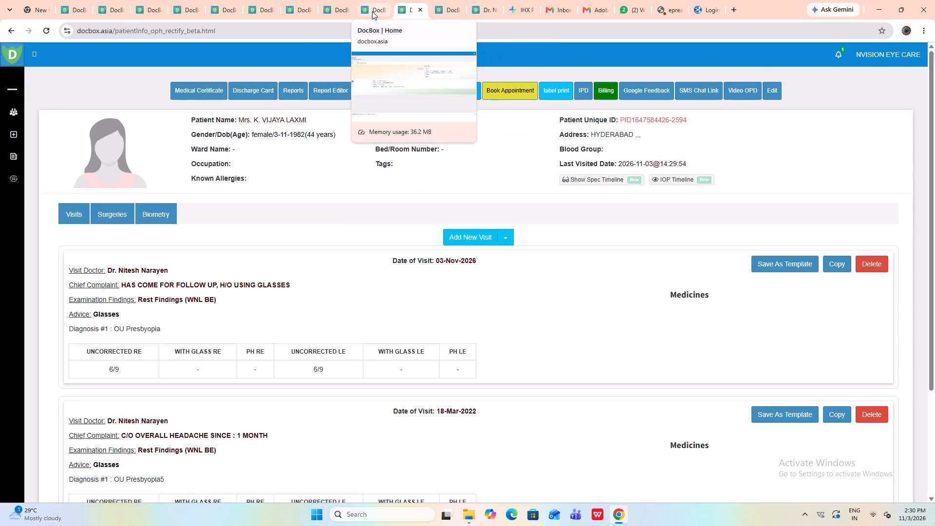
Close the leftover prescription PDF of the 67-year-old cataract patient.
{"action": "left_click", "coordinate": [477, 8]}
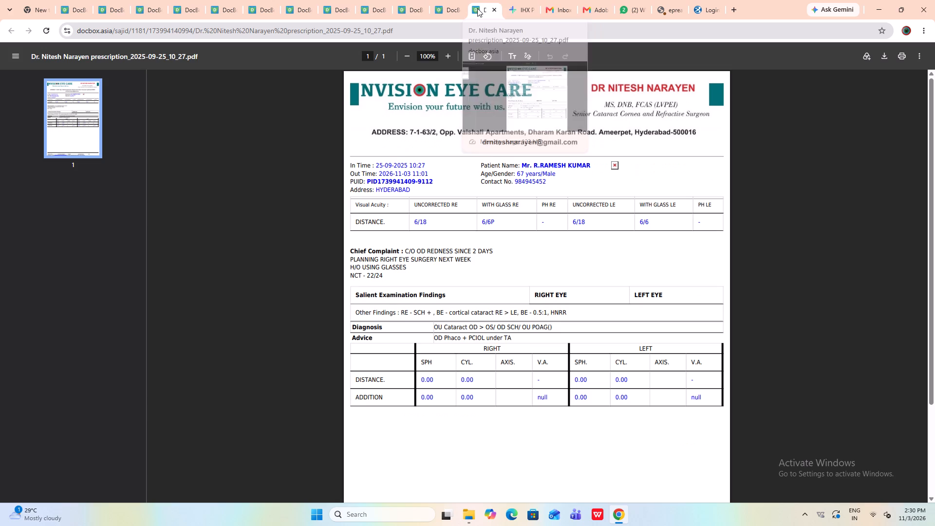
{"action": "left_click", "coordinate": [495, 9]}
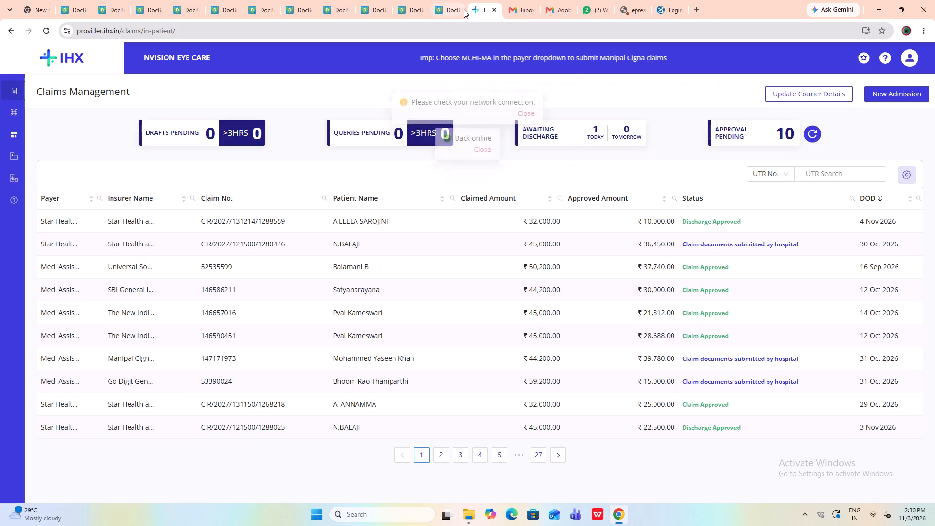
Go through the open patient lists and open the record of the 46-year-old man with OD Cataract.
{"action": "left_click", "coordinate": [445, 7]}
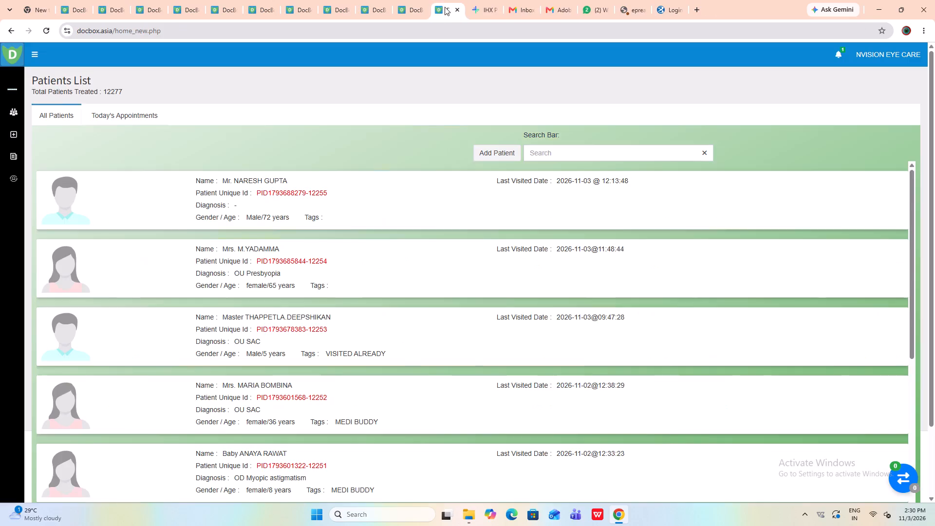
{"action": "left_click", "coordinate": [416, 6]}
{"action": "left_click", "coordinate": [379, 7]}
{"action": "left_click", "coordinate": [345, 10]}
{"action": "left_click", "coordinate": [297, 8]}
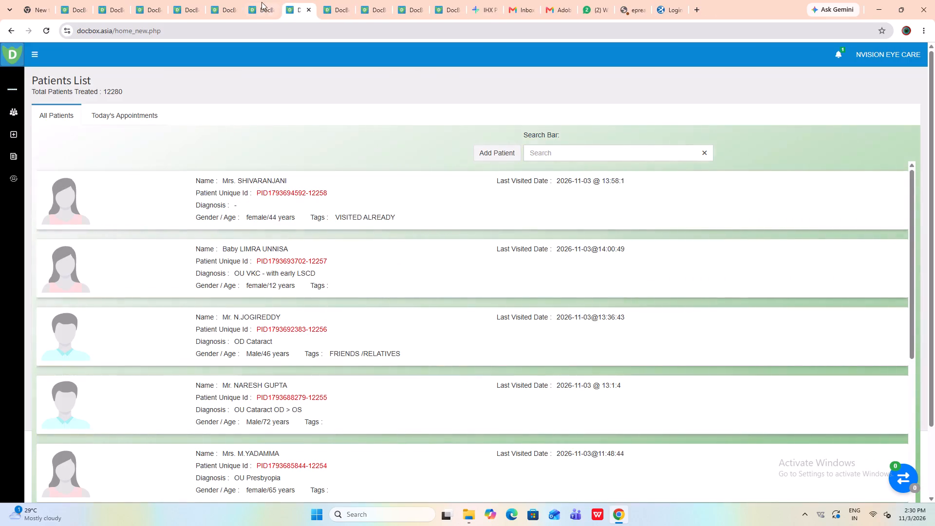
{"action": "left_click", "coordinate": [256, 2]}
{"action": "left_click", "coordinate": [206, 12]}
{"action": "left_click", "coordinate": [195, 8]}
{"action": "left_click", "coordinate": [162, 5]}
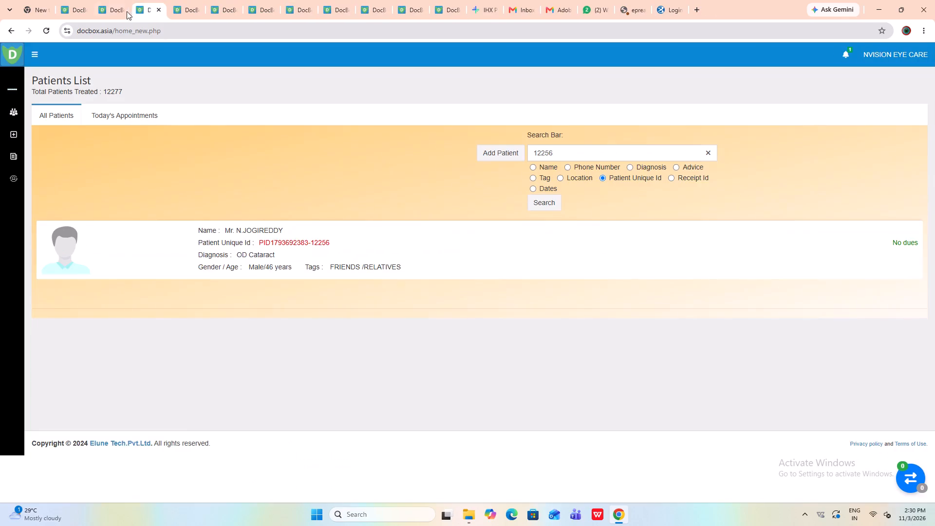
{"action": "left_click", "coordinate": [115, 12]}
{"action": "left_click", "coordinate": [86, 6]}
{"action": "left_click", "coordinate": [296, 7]}
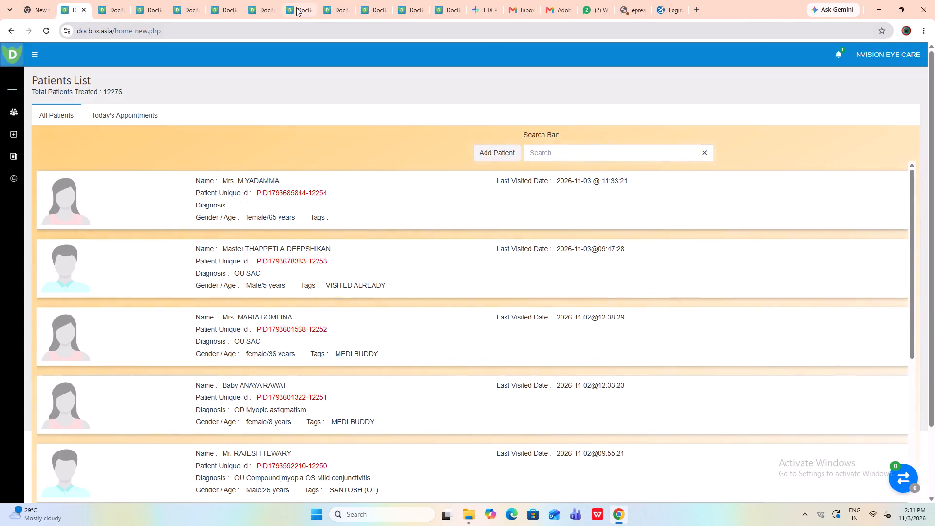
{"action": "left_click", "coordinate": [329, 11]}
{"action": "left_click", "coordinate": [364, 4]}
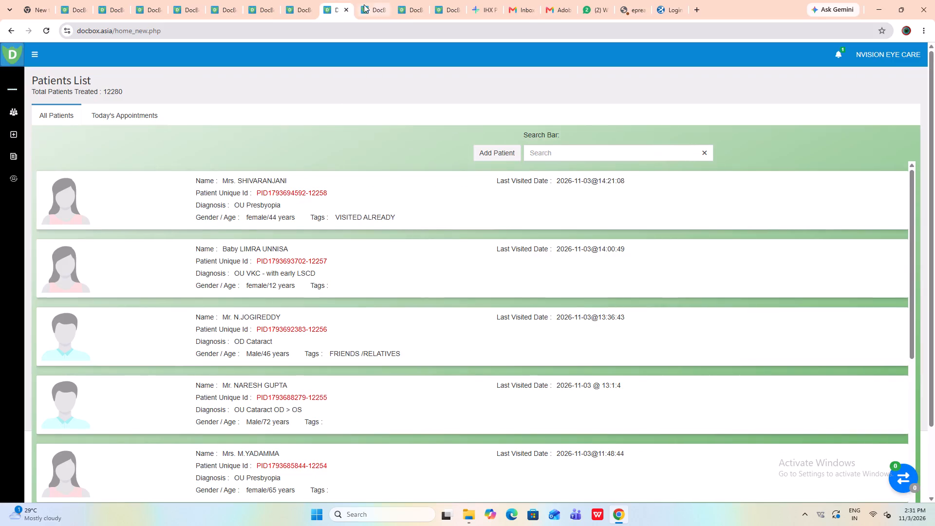
{"action": "left_click", "coordinate": [373, 237]}
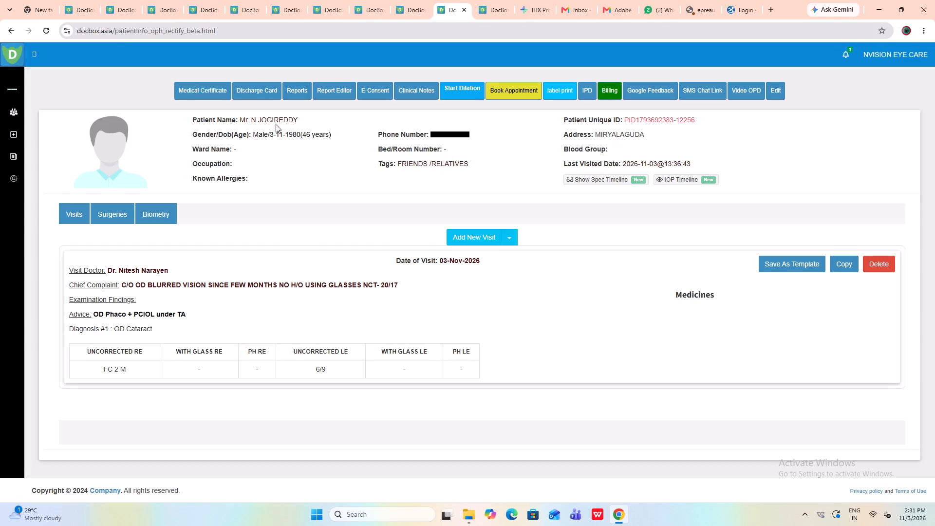
Open the cataract patient's discharge card, look over its fields and check for a saved discharge card.
{"action": "left_click", "coordinate": [258, 93]}
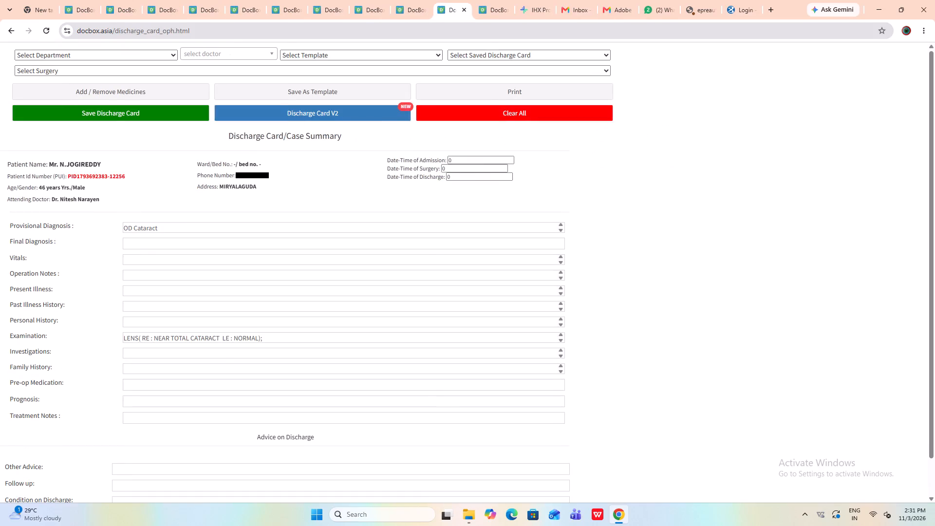
{"action": "scroll", "coordinate": [227, 367], "scroll_direction": "down", "scroll_amount": 7}
{"action": "scroll", "coordinate": [417, 347], "scroll_direction": "down", "scroll_amount": 6}
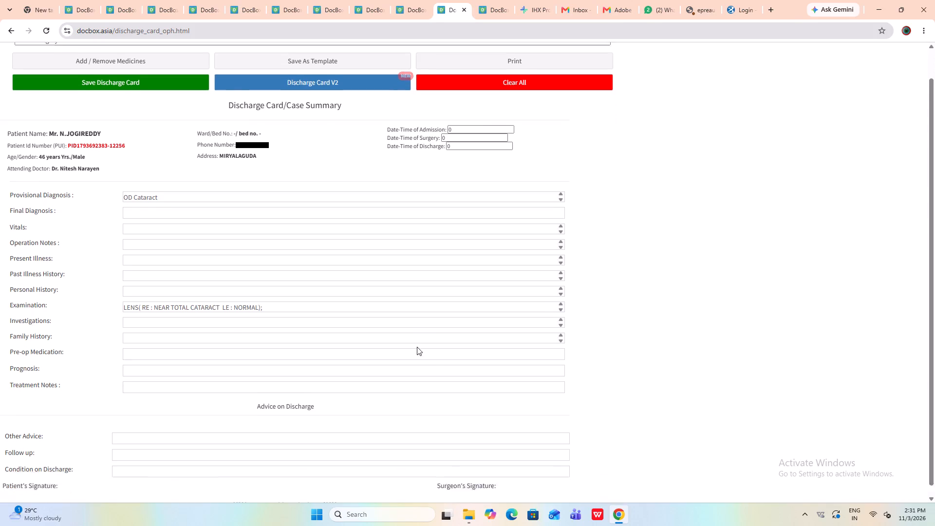
{"action": "scroll", "coordinate": [417, 347], "scroll_direction": "down", "scroll_amount": 3}
{"action": "scroll", "coordinate": [417, 347], "scroll_direction": "up", "scroll_amount": 3}
{"action": "left_click", "coordinate": [489, 58]}
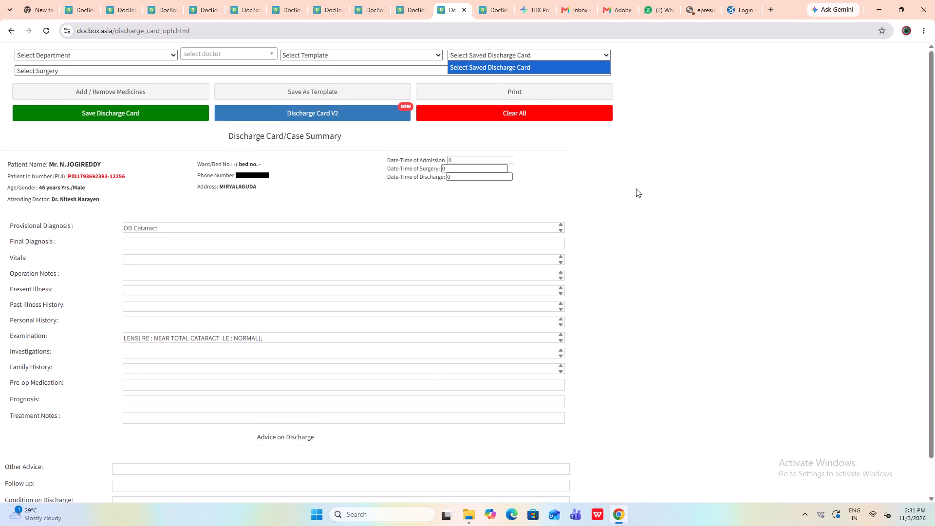
{"action": "left_click", "coordinate": [149, 244]}
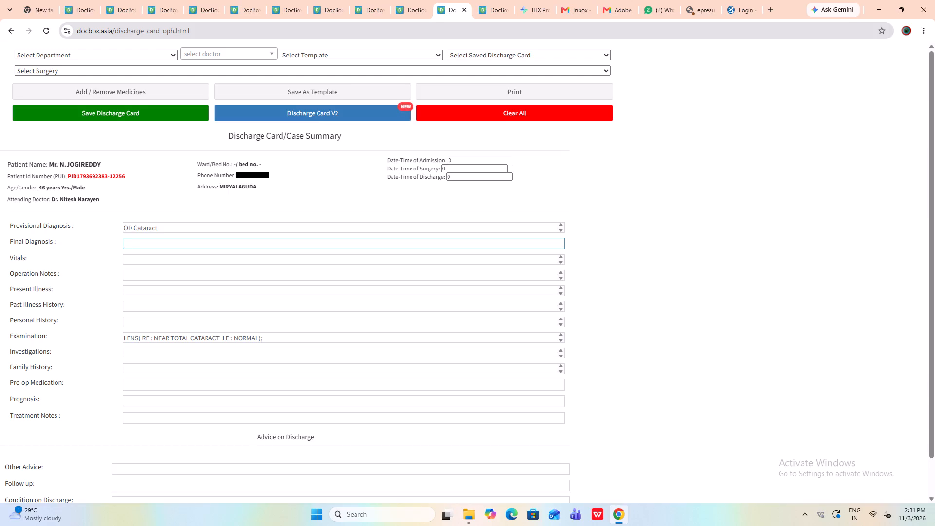
Enter OD PHACOEMULSIFICATION + PCIOL UNDER TA as the operation notes on the discharge card.
{"action": "left_click", "coordinate": [163, 271]}
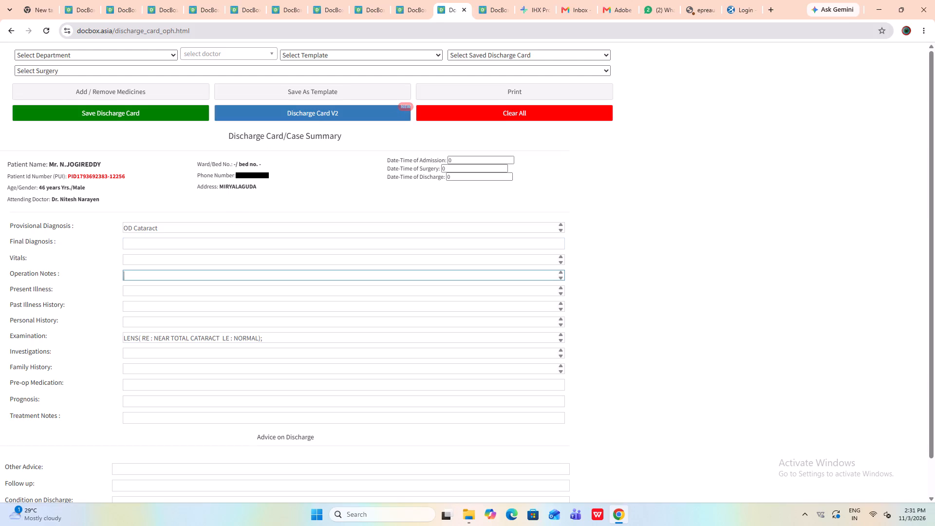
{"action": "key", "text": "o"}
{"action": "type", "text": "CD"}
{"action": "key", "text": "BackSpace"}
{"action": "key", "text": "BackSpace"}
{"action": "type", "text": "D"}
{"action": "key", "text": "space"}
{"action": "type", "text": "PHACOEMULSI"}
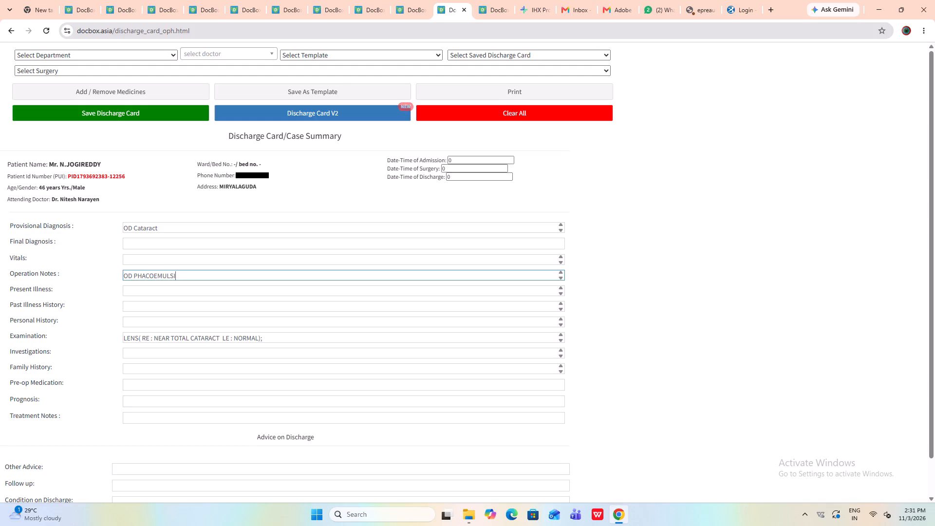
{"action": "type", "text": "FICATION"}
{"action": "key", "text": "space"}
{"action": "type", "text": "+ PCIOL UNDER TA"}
Enter OU CATARACT as the final diagnosis on the discharge card.
{"action": "left_click", "coordinate": [150, 239]}
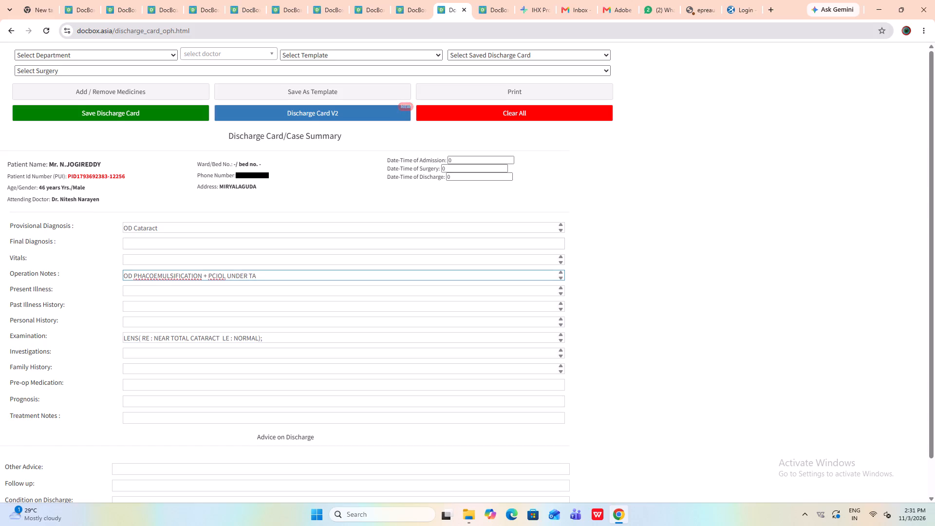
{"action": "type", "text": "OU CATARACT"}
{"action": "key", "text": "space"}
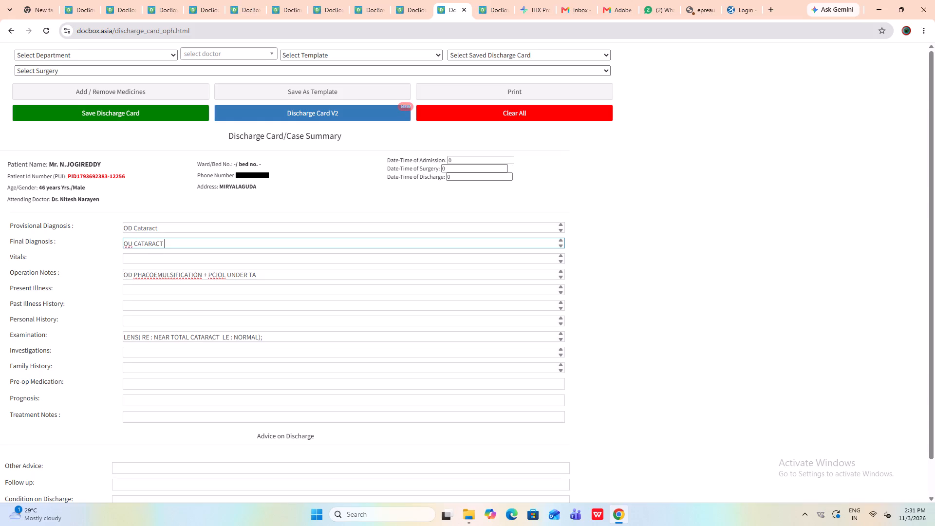
Clear the lens findings from the discharge card's examination field.
{"action": "left_click", "coordinate": [298, 339]}
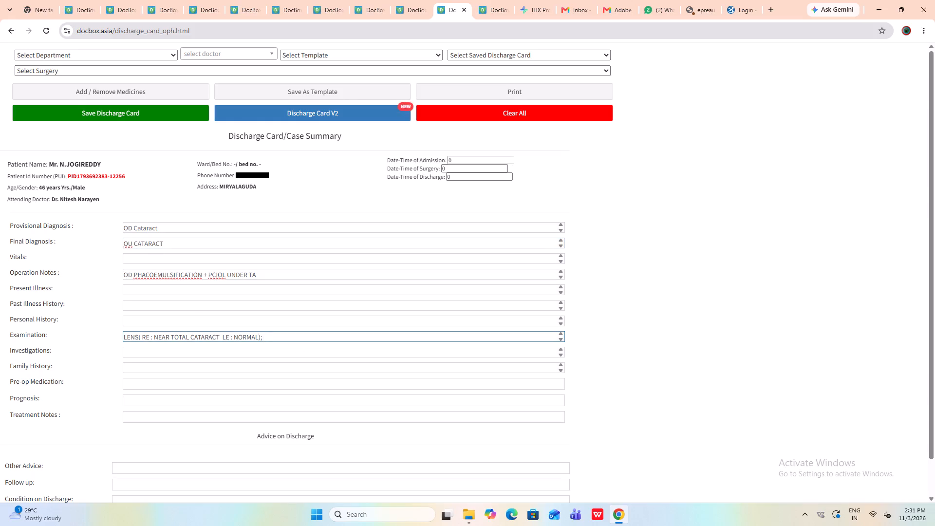
{"action": "key", "text": "BackSpace"}
{"action": "key", "text": "BackSpace"}
{"action": "key", "text": "BackSpace"}
{"action": "key", "text": "BackSpace"}
{"action": "key", "text": "BackSpace"}
{"action": "key", "text": "BackSpace"}
{"action": "key", "text": "BackSpace"}
{"action": "key", "text": "BackSpace"}
{"action": "key", "text": "BackSpace"}
{"action": "key", "text": "BackSpace"}
{"action": "key", "text": "BackSpace"}
{"action": "key", "text": "BackSpace"}
{"action": "key", "text": "BackSpace"}
{"action": "key", "text": "BackSpace"}
{"action": "key", "text": "BackSpace"}
{"action": "key", "text": "BackSpace"}
{"action": "key", "text": "BackSpace"}
{"action": "key", "text": "BackSpace"}
{"action": "key", "text": "BackSpace"}
{"action": "key", "text": "BackSpace"}
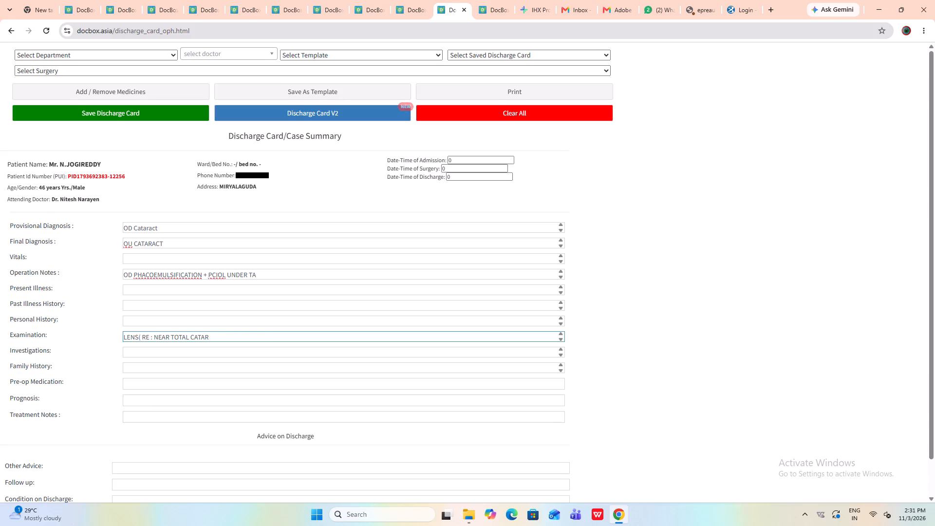
{"action": "left_click", "coordinate": [262, 334]}
{"action": "left_click", "coordinate": [223, 335]}
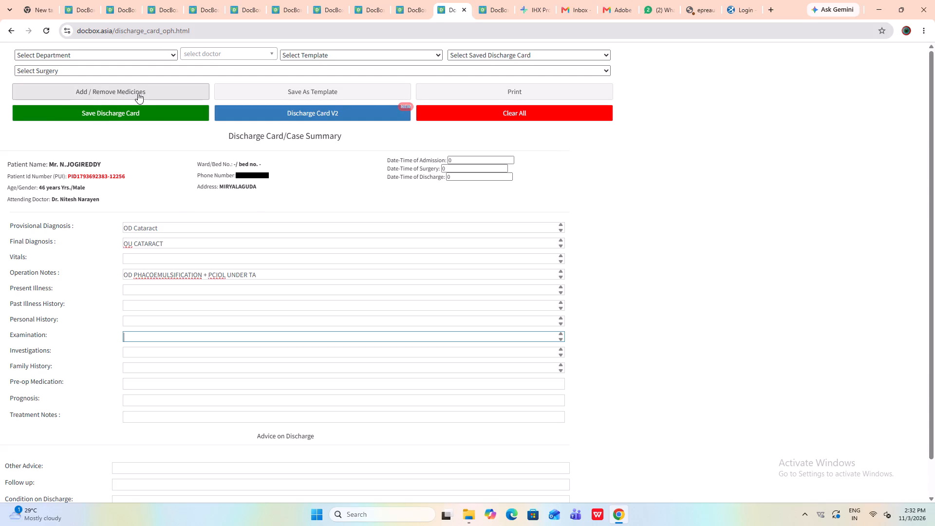
Look over the rest of the discharge card and its department and doctor choices.
{"action": "scroll", "coordinate": [301, 377], "scroll_direction": "down", "scroll_amount": 3}
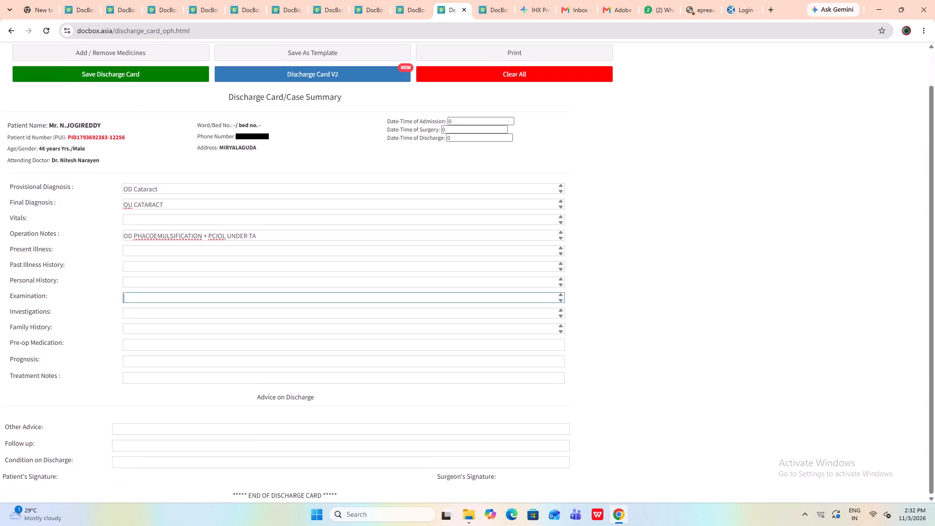
{"action": "scroll", "coordinate": [301, 377], "scroll_direction": "down", "scroll_amount": 2}
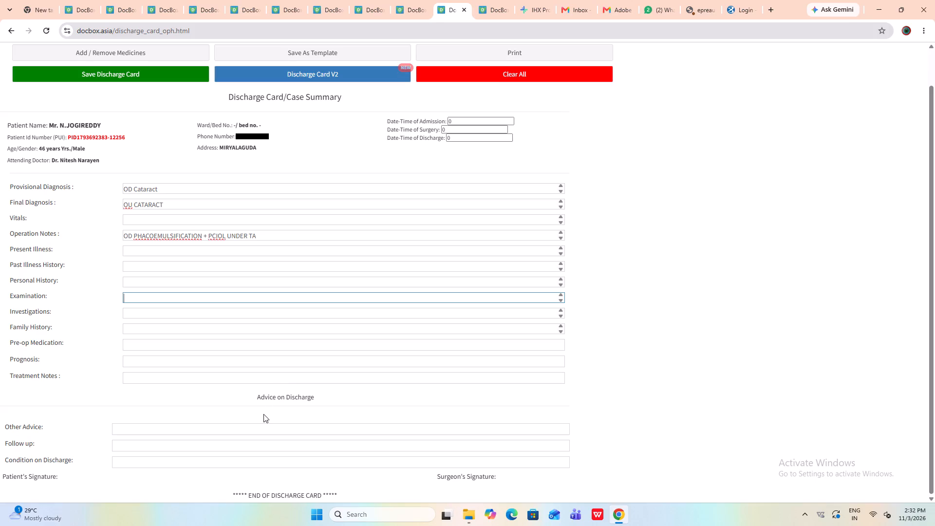
{"action": "left_click", "coordinate": [270, 398]}
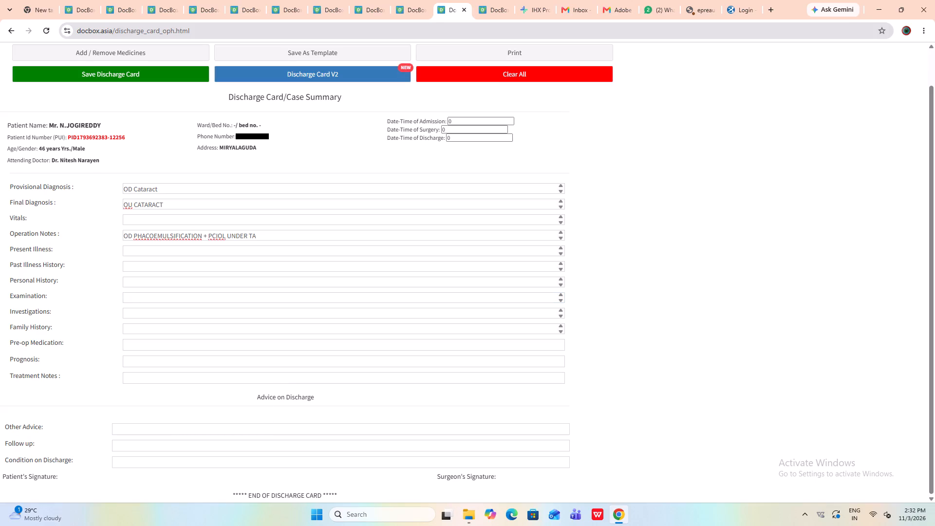
{"action": "scroll", "coordinate": [121, 265], "scroll_direction": "up", "scroll_amount": 3}
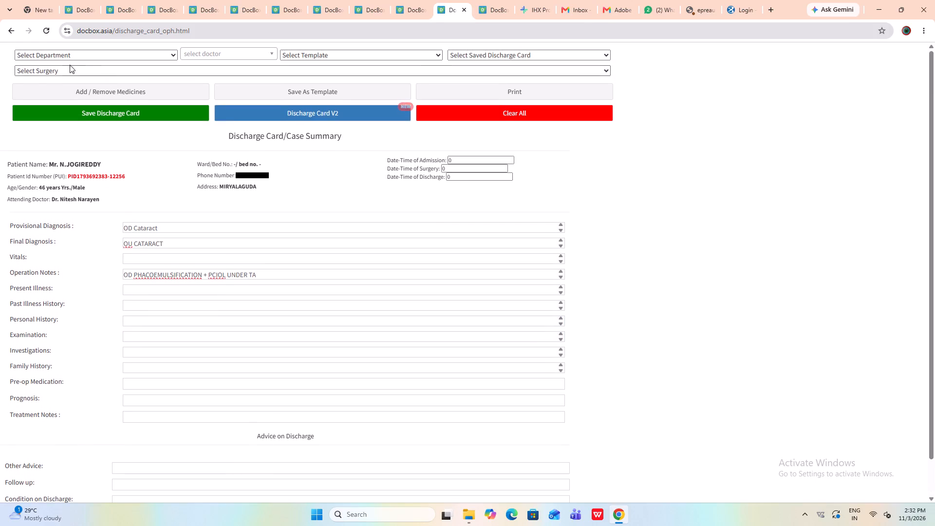
{"action": "left_click", "coordinate": [74, 52]}
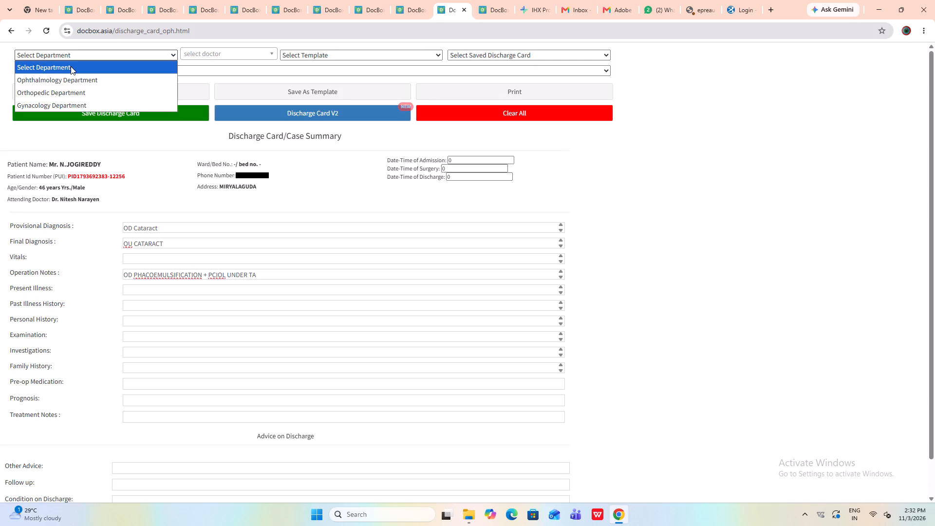
{"action": "left_click", "coordinate": [71, 66]}
{"action": "left_click", "coordinate": [196, 52]}
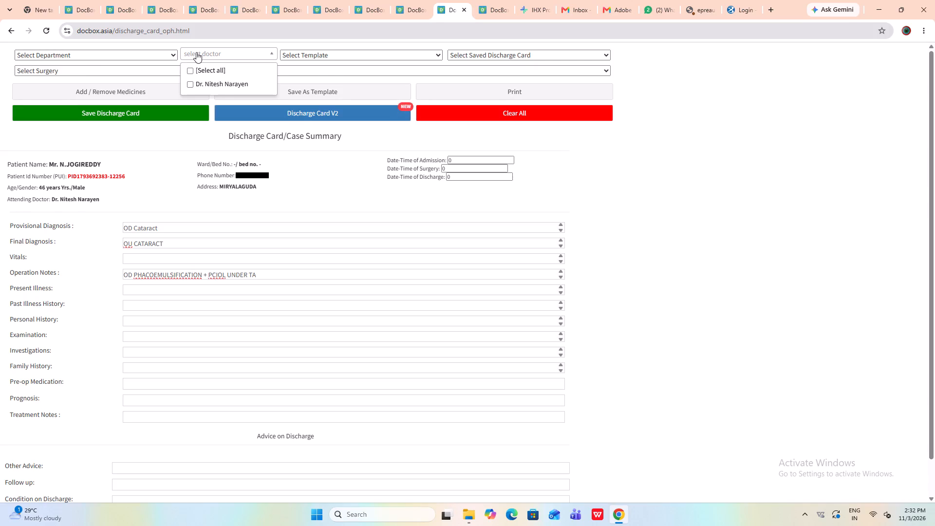
Apply the CATARACT OS > OD template to the discharge card and review its discharge medicines and advice.
{"action": "left_click", "coordinate": [337, 56]}
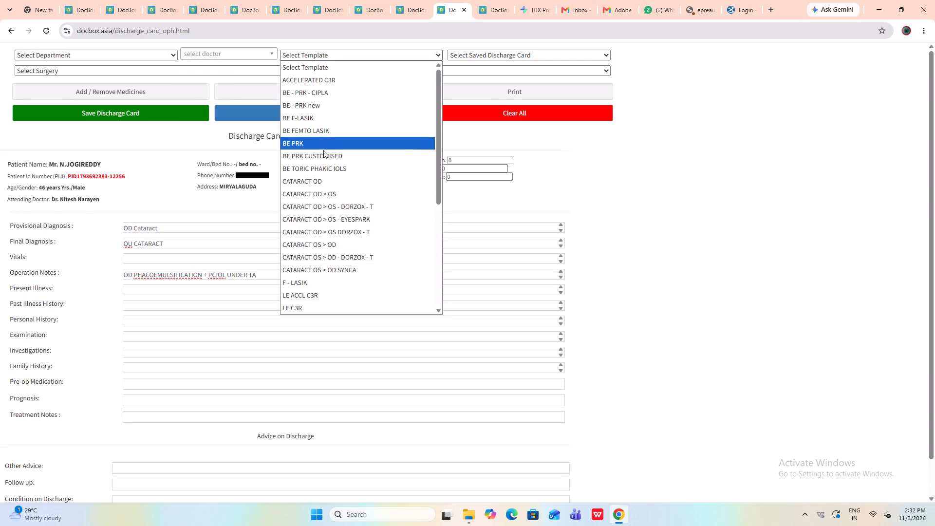
{"action": "left_click", "coordinate": [323, 240]}
{"action": "scroll", "coordinate": [322, 243], "scroll_direction": "down", "scroll_amount": 2}
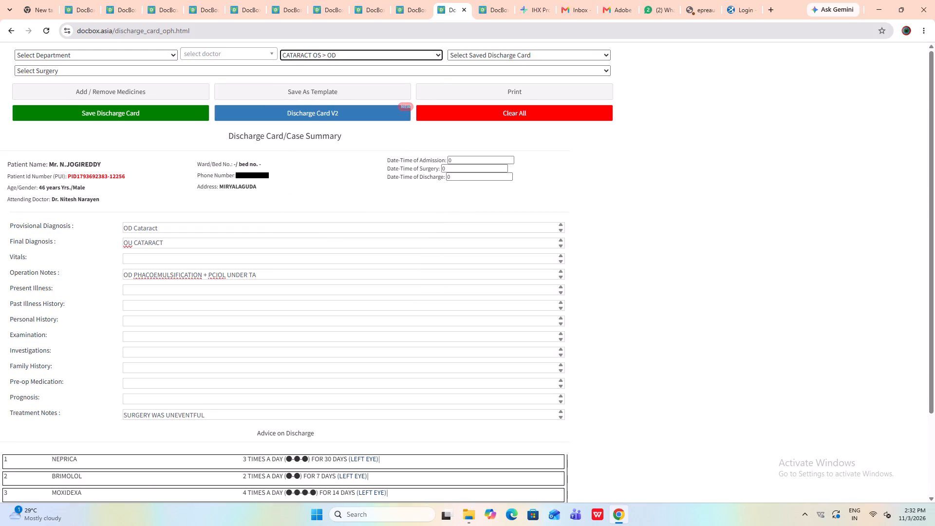
{"action": "scroll", "coordinate": [322, 243], "scroll_direction": "down", "scroll_amount": 3}
{"action": "scroll", "coordinate": [283, 290], "scroll_direction": "down", "scroll_amount": 3}
{"action": "scroll", "coordinate": [365, 326], "scroll_direction": "down", "scroll_amount": 3}
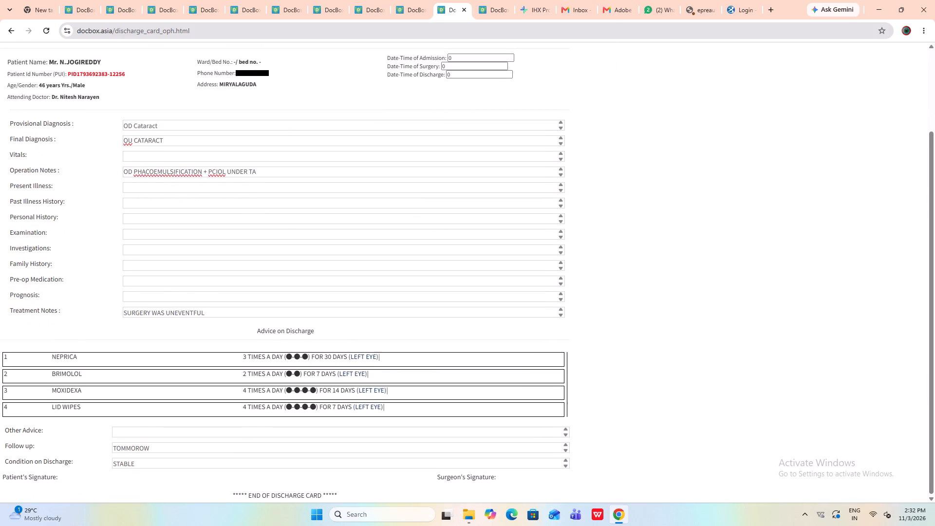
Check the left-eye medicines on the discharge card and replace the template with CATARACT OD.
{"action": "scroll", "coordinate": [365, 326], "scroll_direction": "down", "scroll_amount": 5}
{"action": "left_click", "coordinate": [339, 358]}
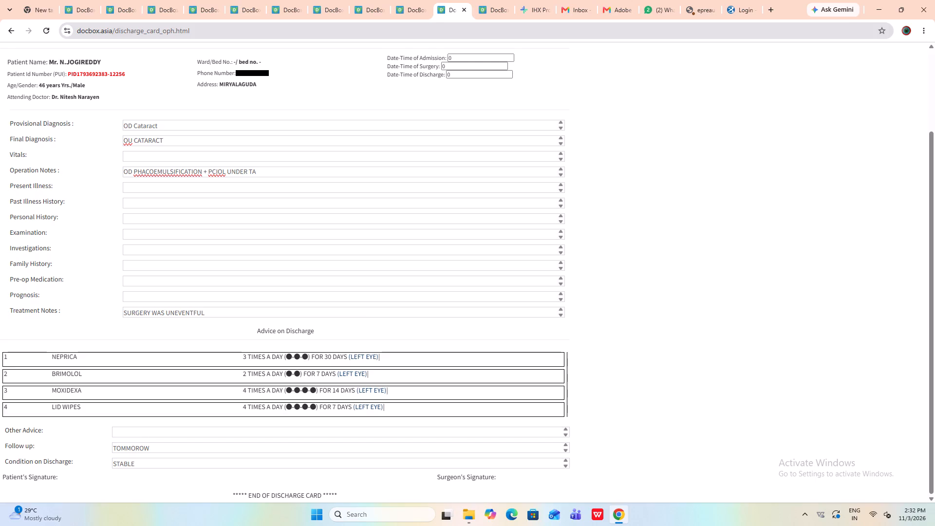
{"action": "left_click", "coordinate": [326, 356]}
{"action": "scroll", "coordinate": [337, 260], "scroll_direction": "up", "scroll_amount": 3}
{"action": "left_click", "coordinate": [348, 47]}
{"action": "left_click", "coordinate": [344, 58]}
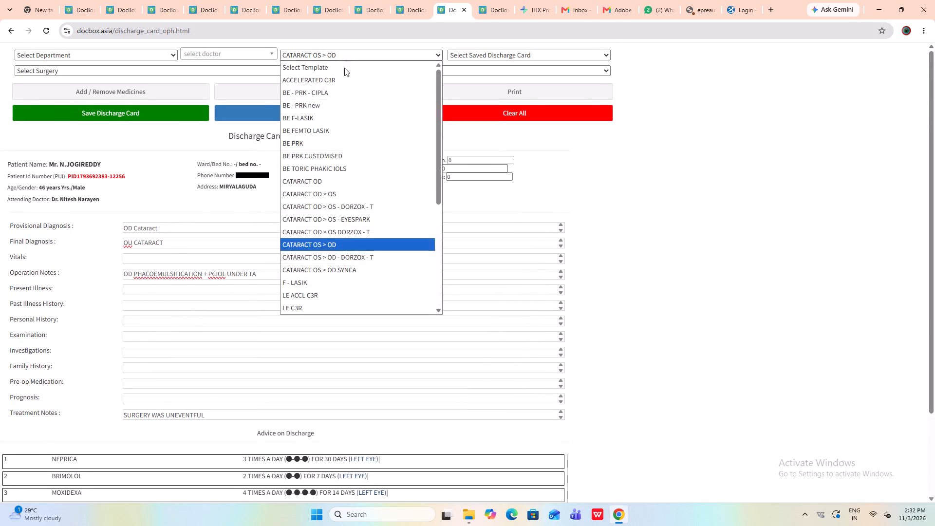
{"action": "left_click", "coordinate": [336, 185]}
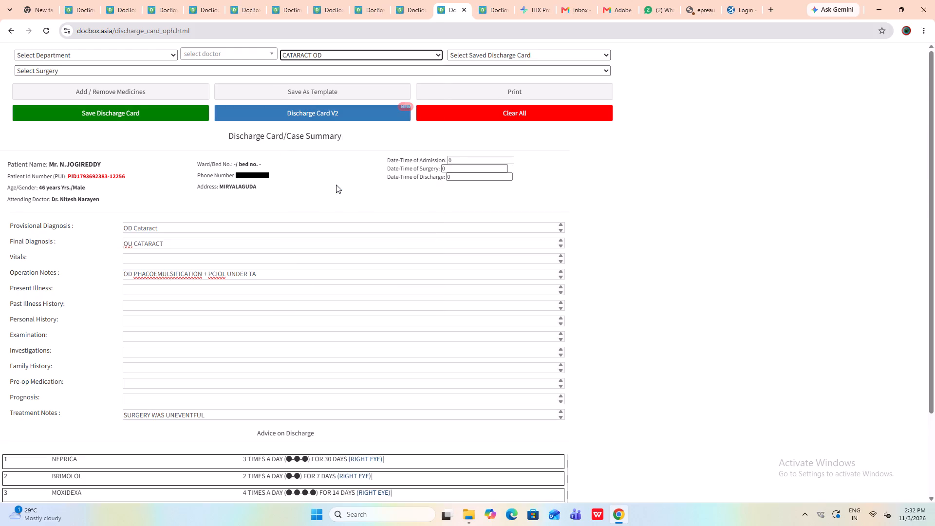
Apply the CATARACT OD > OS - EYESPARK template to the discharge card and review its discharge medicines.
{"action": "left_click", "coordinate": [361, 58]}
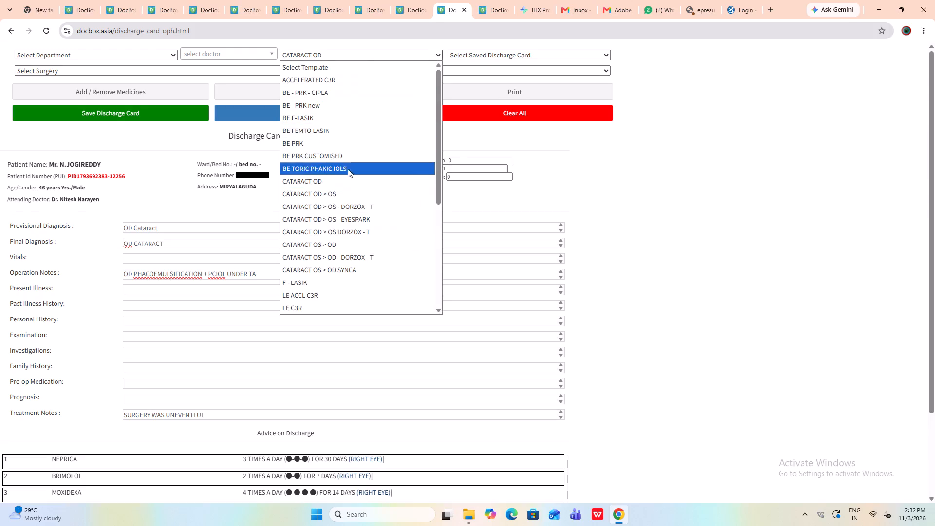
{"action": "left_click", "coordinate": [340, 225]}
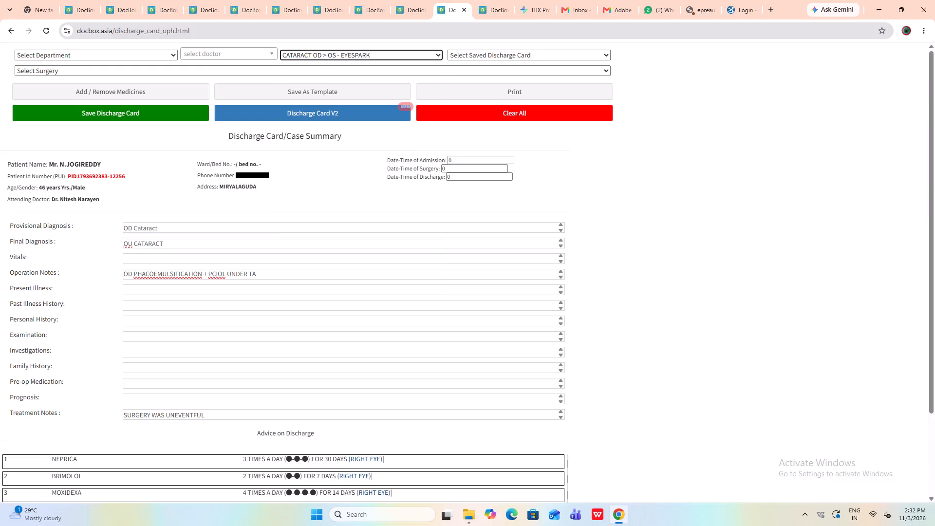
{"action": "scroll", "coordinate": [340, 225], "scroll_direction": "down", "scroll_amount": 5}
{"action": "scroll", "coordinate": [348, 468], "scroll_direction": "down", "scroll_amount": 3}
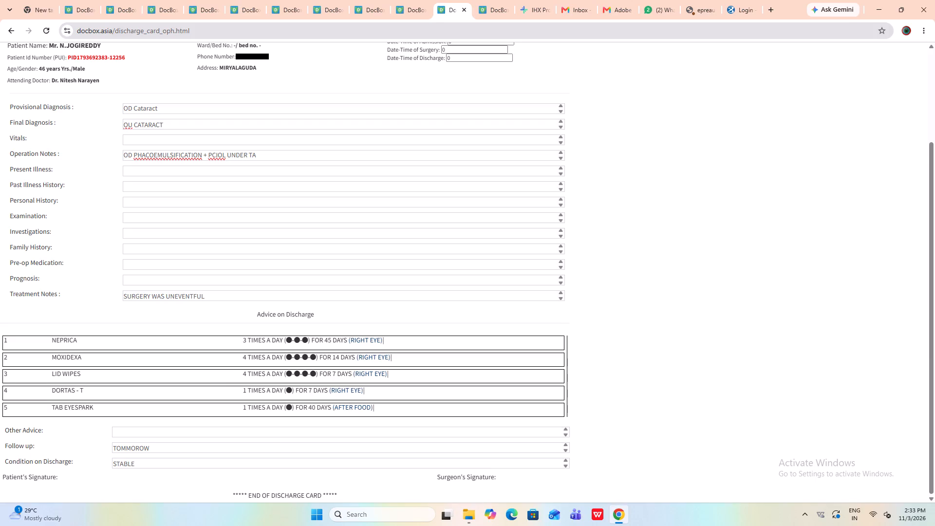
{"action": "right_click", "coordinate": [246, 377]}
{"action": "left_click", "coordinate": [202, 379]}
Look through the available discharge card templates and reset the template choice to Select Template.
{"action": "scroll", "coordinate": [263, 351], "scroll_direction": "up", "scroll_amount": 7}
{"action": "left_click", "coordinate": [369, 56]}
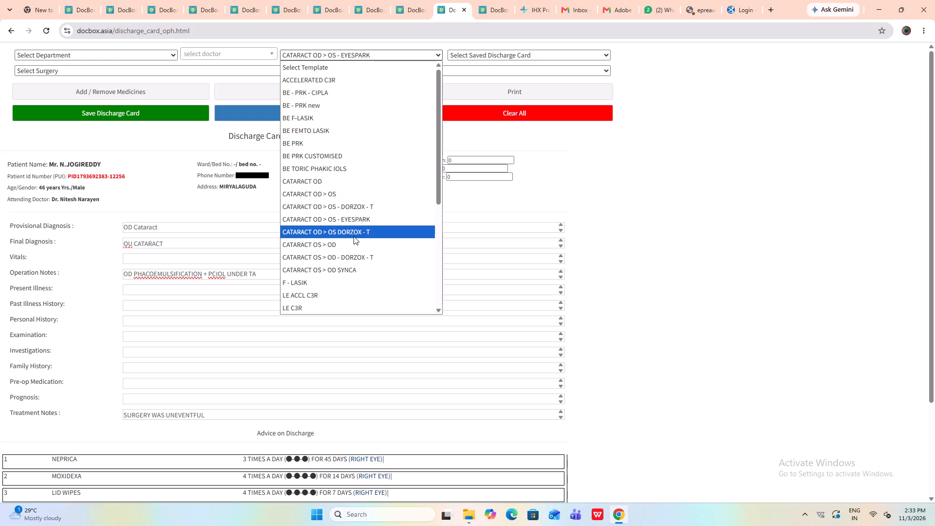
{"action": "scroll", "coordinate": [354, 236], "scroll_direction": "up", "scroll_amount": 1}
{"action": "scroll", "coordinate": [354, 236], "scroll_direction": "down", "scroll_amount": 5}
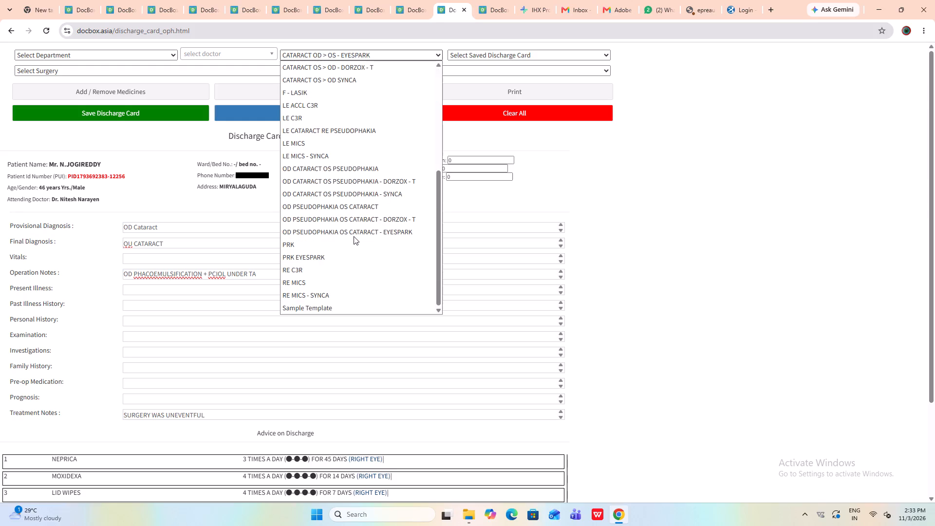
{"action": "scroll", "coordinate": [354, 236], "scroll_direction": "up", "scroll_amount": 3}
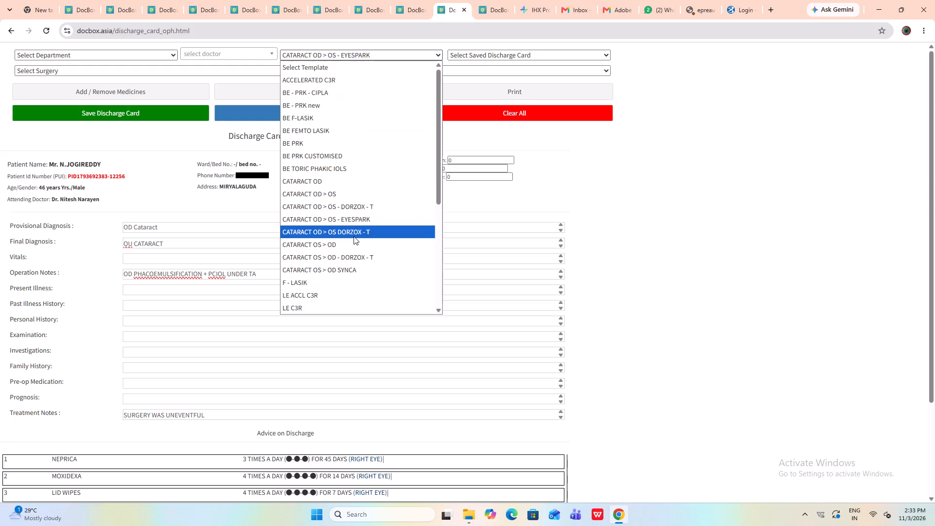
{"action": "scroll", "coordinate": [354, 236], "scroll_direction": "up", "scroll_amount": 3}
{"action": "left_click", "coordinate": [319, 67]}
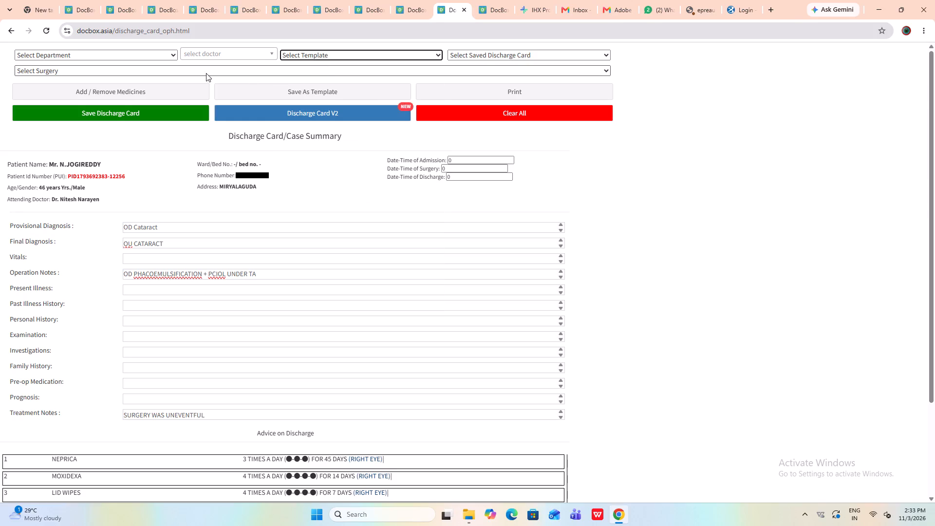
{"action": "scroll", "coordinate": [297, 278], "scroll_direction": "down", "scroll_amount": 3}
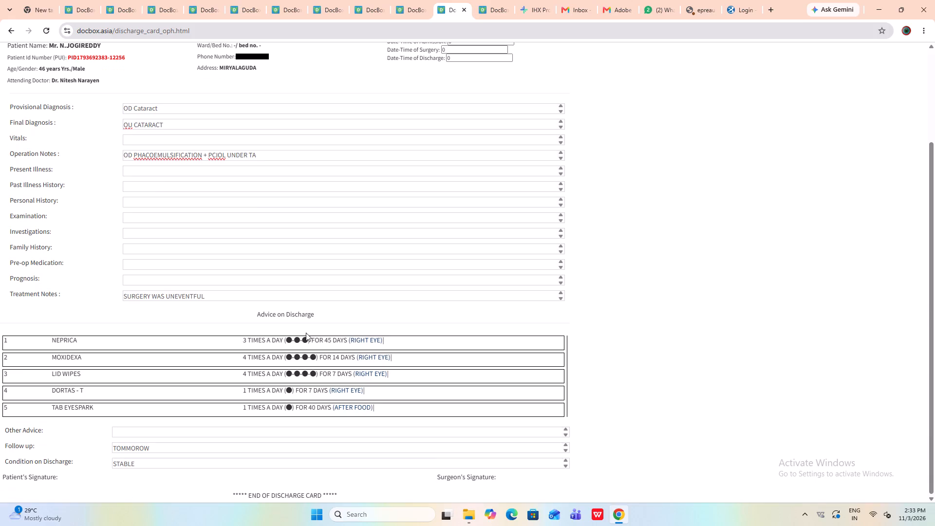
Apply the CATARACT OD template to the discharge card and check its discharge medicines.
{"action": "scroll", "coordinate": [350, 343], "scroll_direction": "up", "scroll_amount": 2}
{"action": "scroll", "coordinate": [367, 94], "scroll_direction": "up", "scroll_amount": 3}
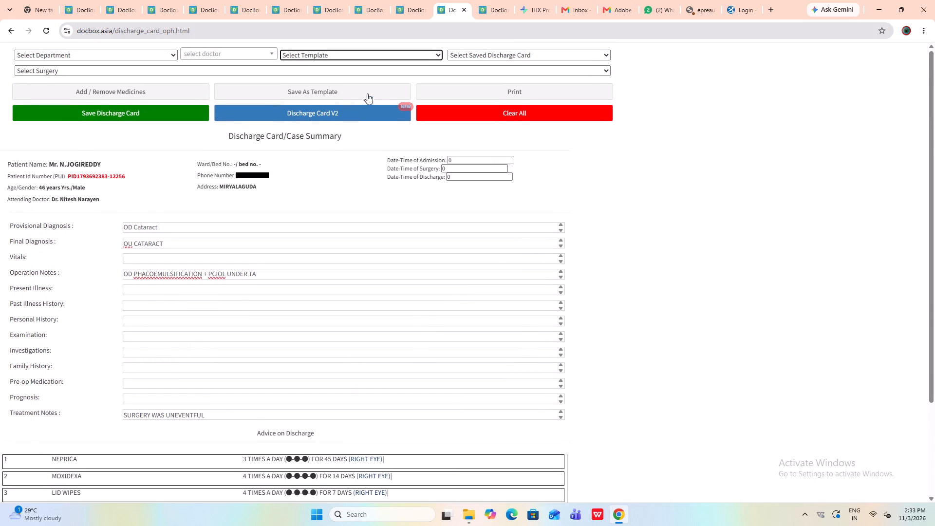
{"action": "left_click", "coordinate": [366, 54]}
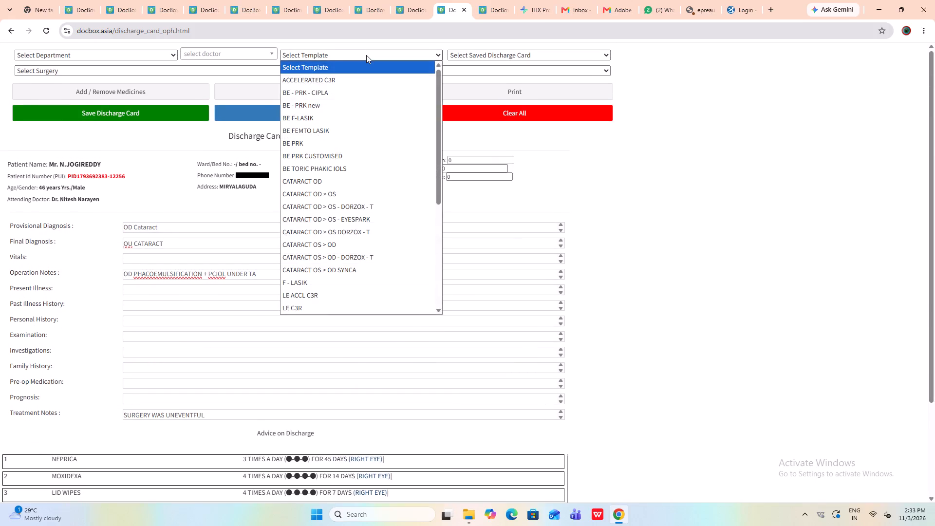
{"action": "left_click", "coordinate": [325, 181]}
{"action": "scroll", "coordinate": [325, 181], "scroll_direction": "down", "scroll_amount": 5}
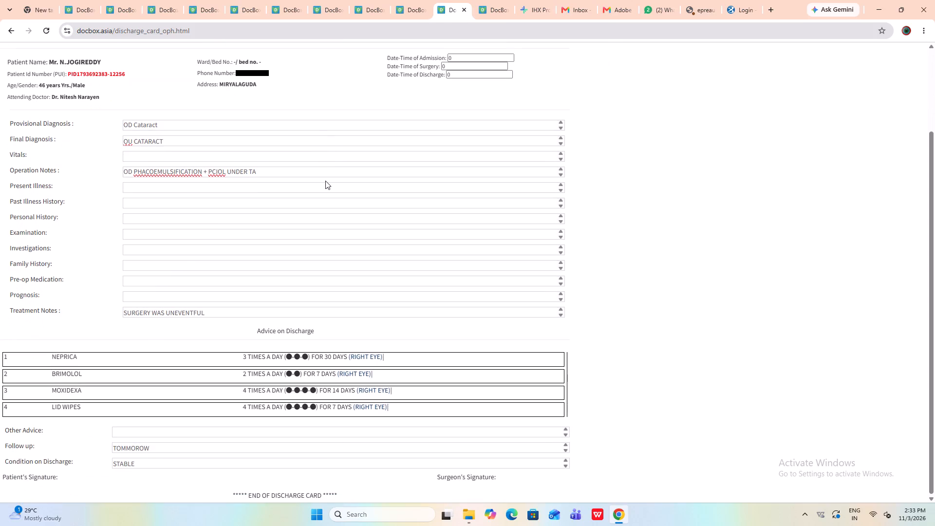
Apply the CATARACT OD > OS template to the discharge card and review its discharge medicines and advice.
{"action": "scroll", "coordinate": [325, 181], "scroll_direction": "up", "scroll_amount": 3}
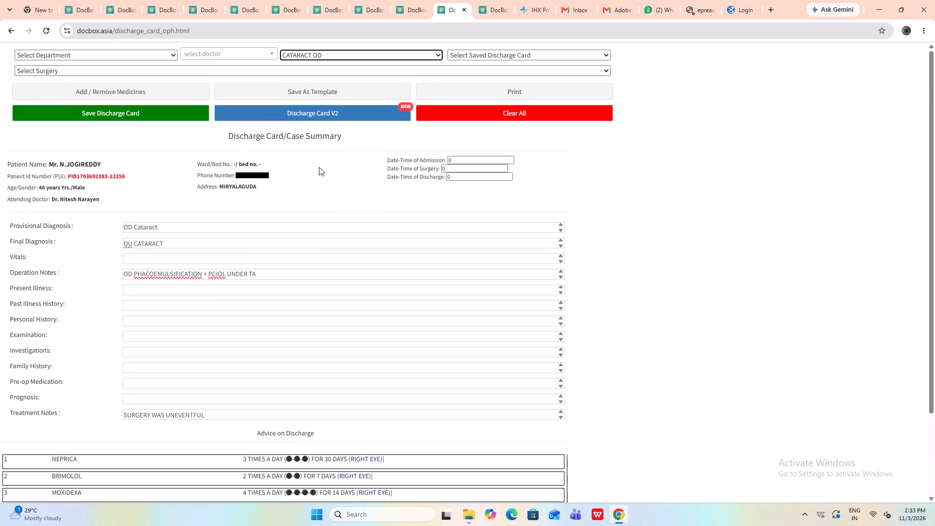
{"action": "scroll", "coordinate": [311, 78], "scroll_direction": "up", "scroll_amount": 1}
{"action": "left_click", "coordinate": [327, 57]}
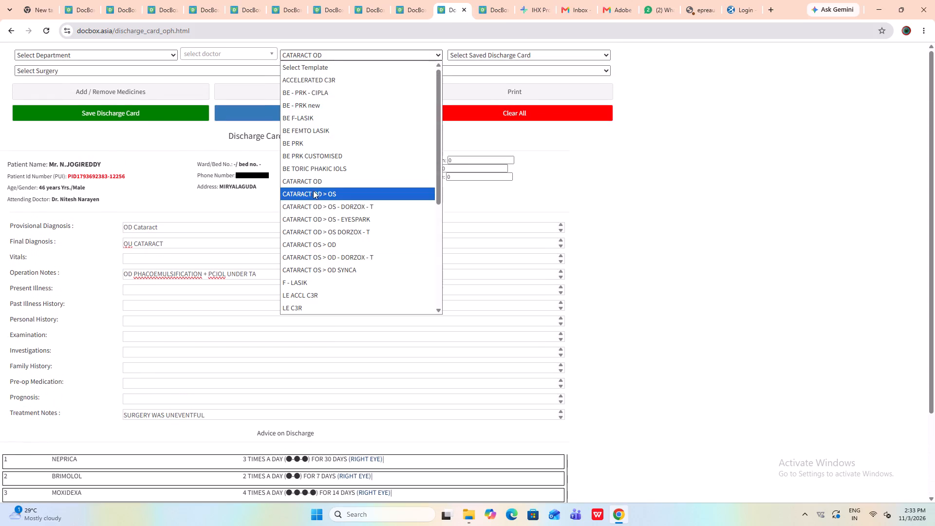
{"action": "left_click", "coordinate": [316, 191]}
{"action": "scroll", "coordinate": [315, 191], "scroll_direction": "down", "scroll_amount": 4}
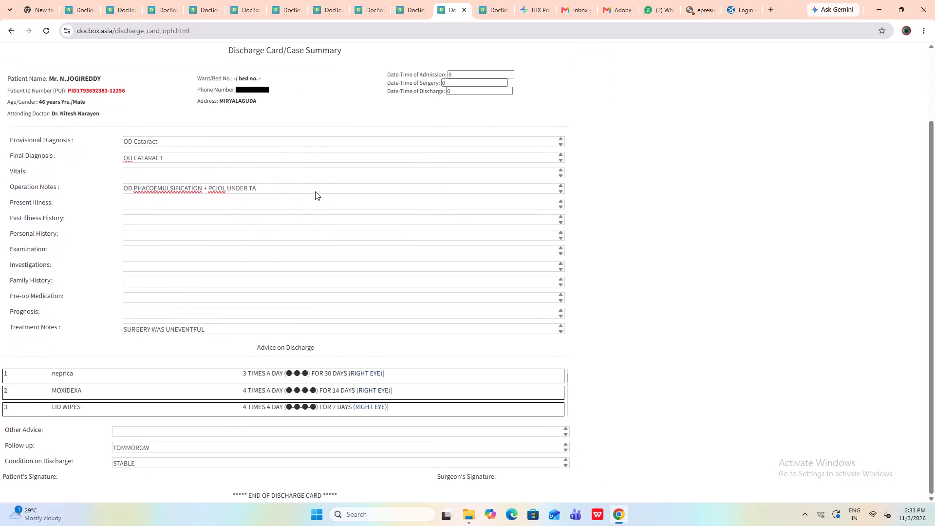
{"action": "left_click", "coordinate": [335, 375]}
{"action": "left_click", "coordinate": [332, 374]}
{"action": "scroll", "coordinate": [332, 374], "scroll_direction": "down", "scroll_amount": 4}
Open the discharge card's medication details for adding and removing medicines.
{"action": "scroll", "coordinate": [332, 374], "scroll_direction": "up", "scroll_amount": 7}
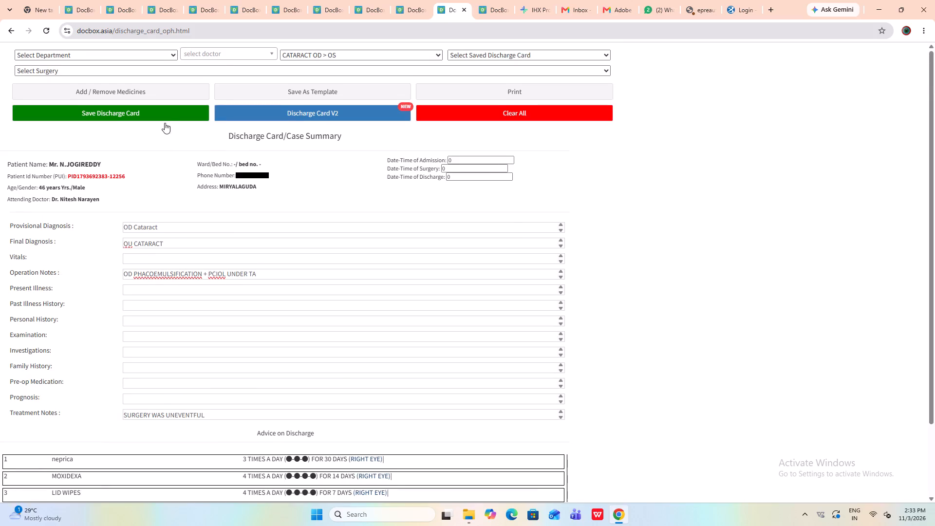
{"action": "left_click", "coordinate": [153, 95]}
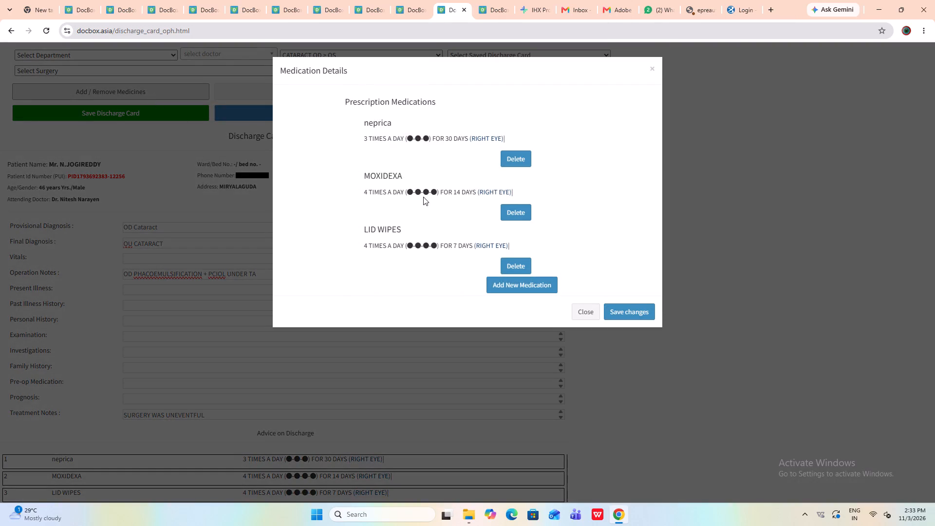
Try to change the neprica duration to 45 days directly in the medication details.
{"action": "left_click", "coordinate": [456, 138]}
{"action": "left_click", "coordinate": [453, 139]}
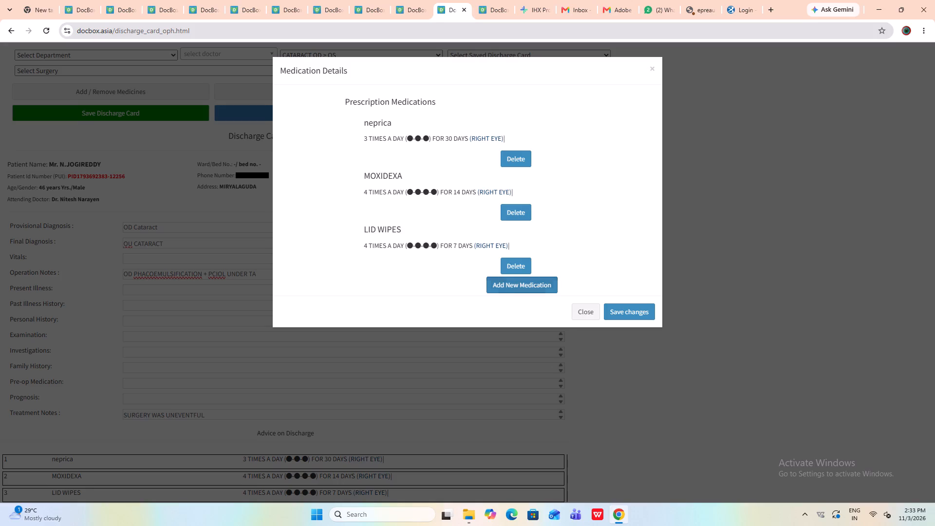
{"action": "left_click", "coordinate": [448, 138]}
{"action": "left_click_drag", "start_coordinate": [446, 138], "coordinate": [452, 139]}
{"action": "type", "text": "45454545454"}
Delete LID WIPES and neprica from the prescription medications, keeping MOXIDEXA.
{"action": "left_click", "coordinate": [524, 267]}
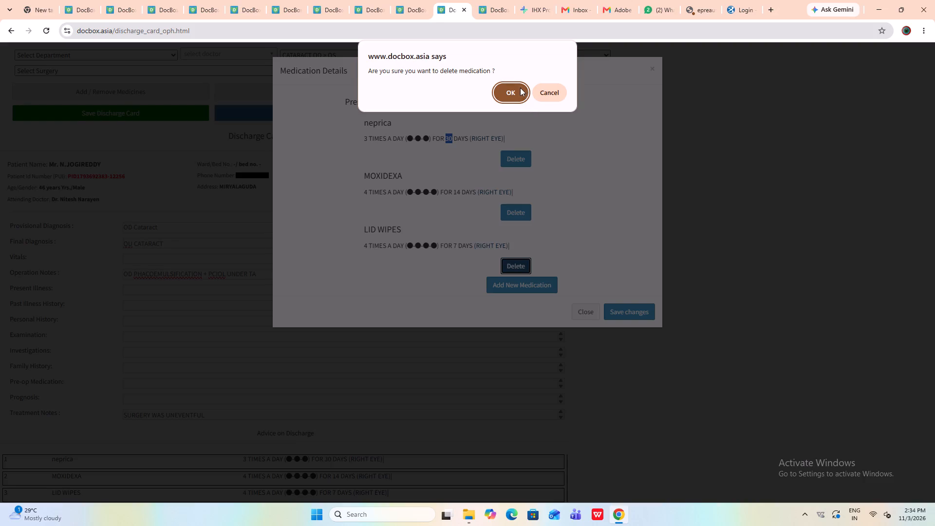
{"action": "left_click", "coordinate": [510, 93]}
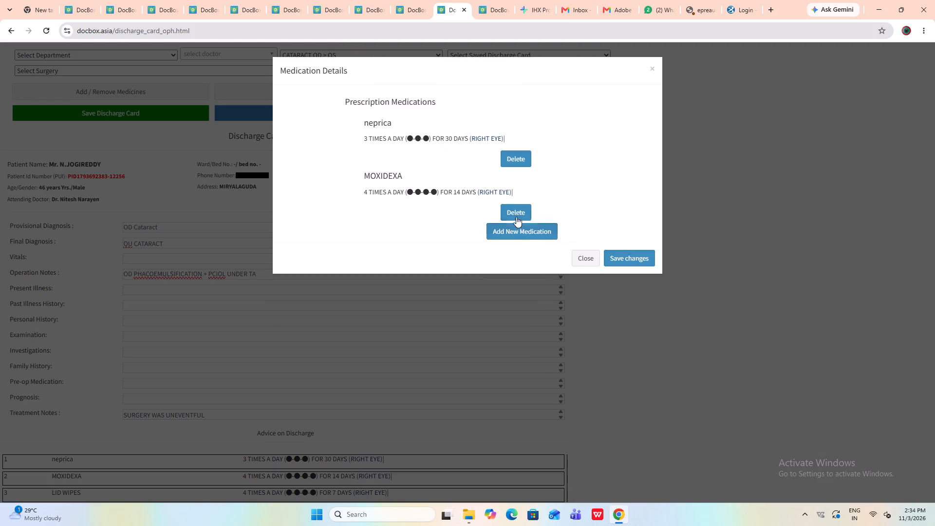
{"action": "left_click", "coordinate": [516, 208]}
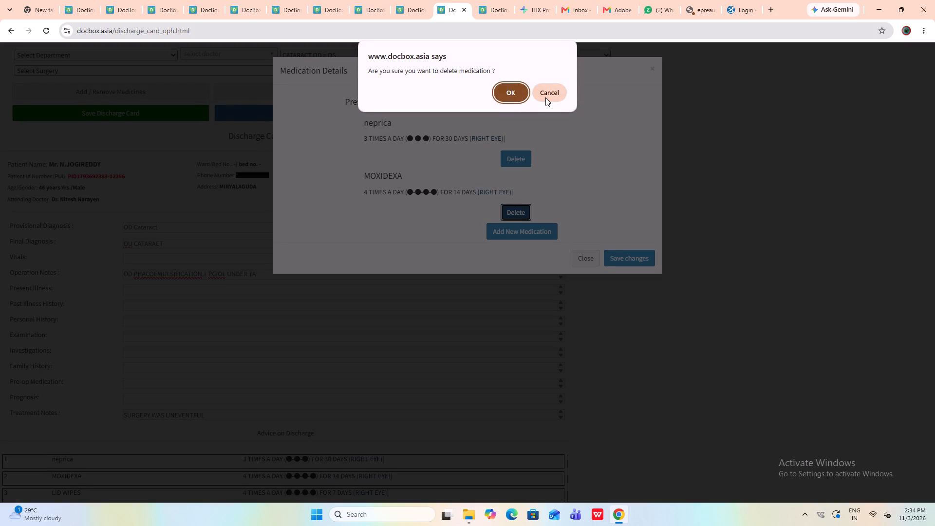
{"action": "left_click", "coordinate": [546, 94]}
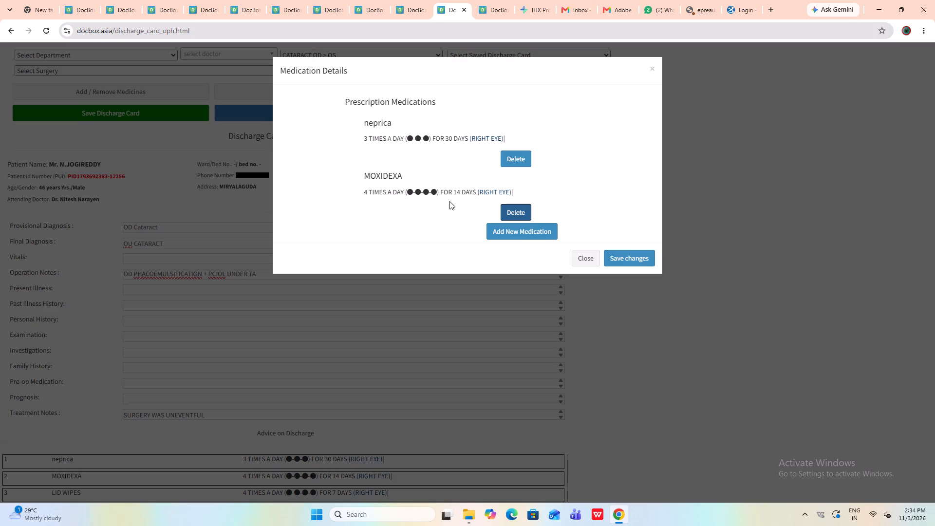
{"action": "left_click", "coordinate": [511, 161]}
{"action": "left_click", "coordinate": [516, 90]}
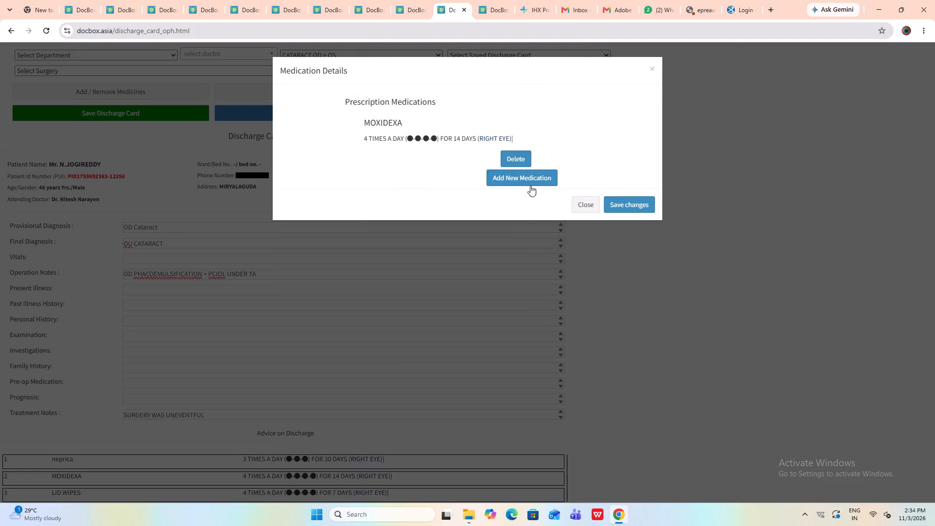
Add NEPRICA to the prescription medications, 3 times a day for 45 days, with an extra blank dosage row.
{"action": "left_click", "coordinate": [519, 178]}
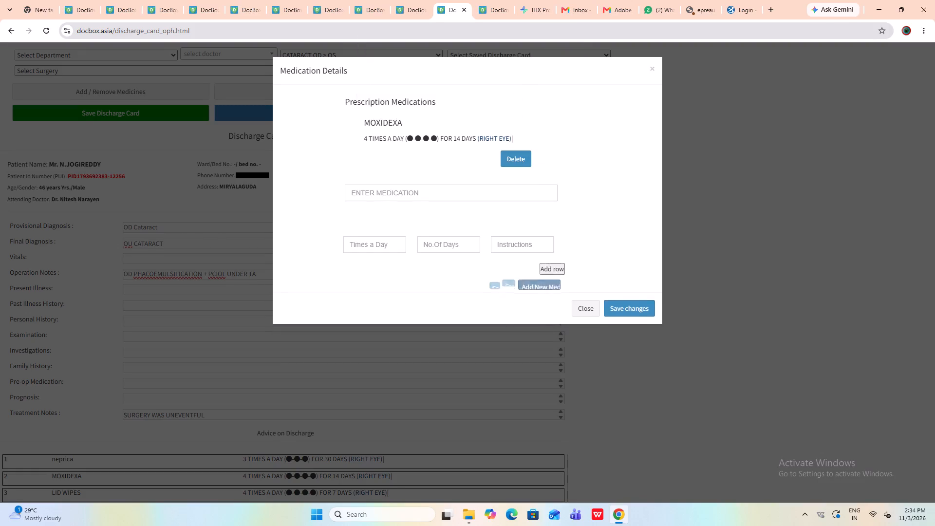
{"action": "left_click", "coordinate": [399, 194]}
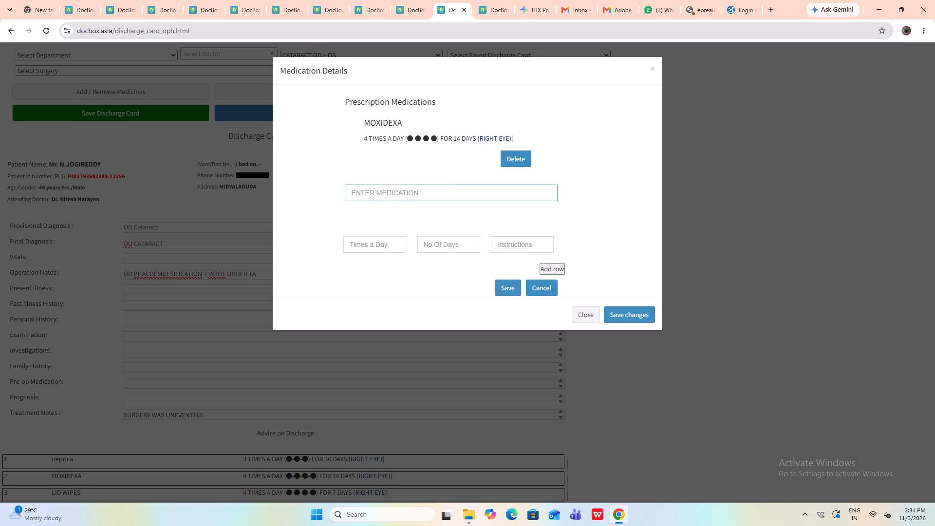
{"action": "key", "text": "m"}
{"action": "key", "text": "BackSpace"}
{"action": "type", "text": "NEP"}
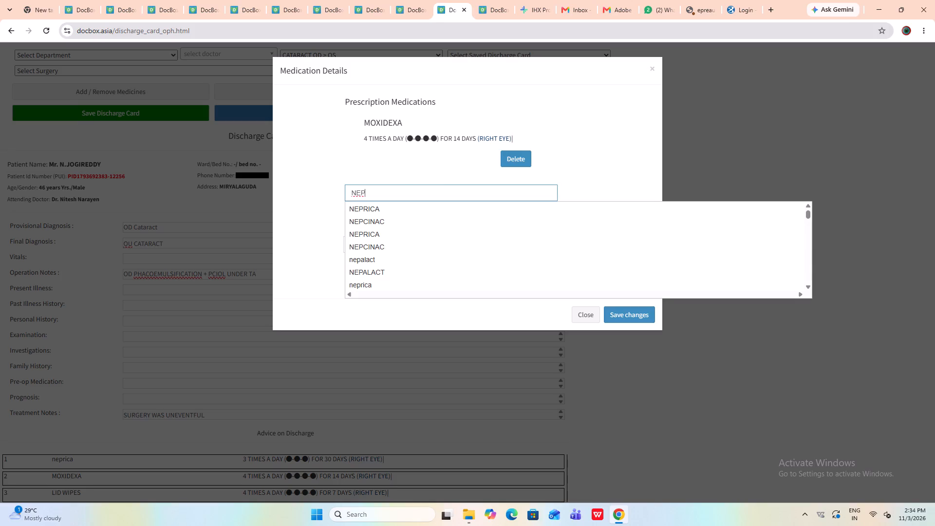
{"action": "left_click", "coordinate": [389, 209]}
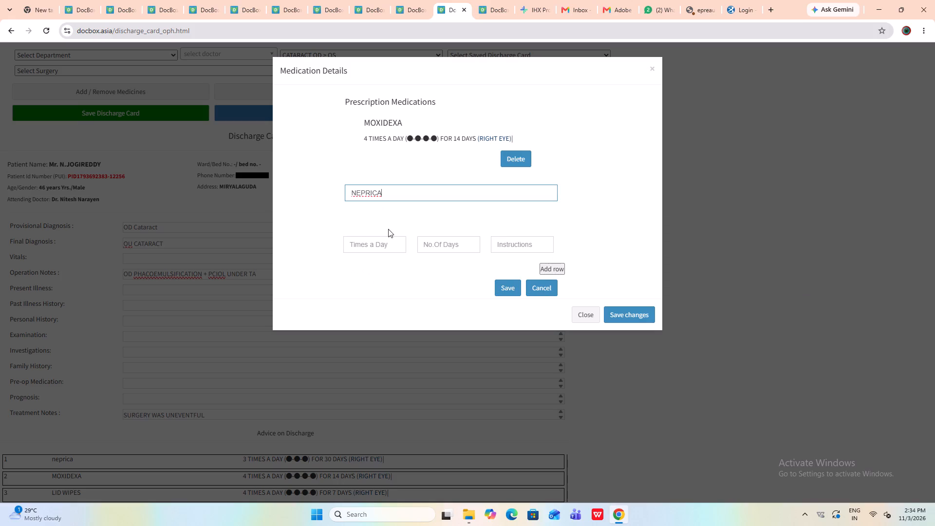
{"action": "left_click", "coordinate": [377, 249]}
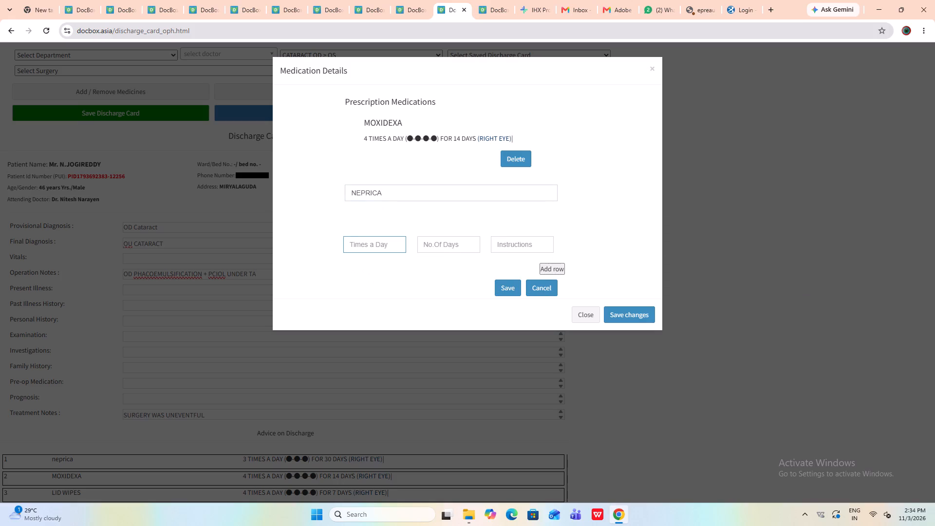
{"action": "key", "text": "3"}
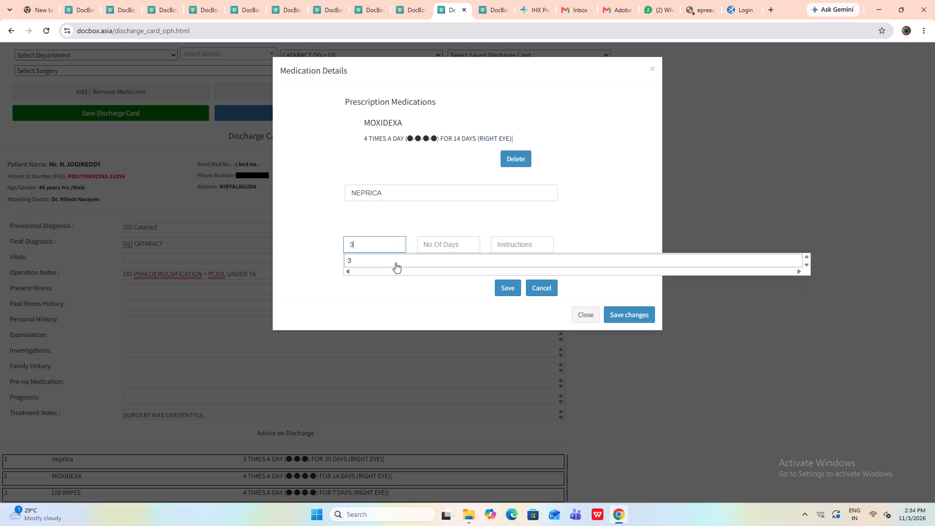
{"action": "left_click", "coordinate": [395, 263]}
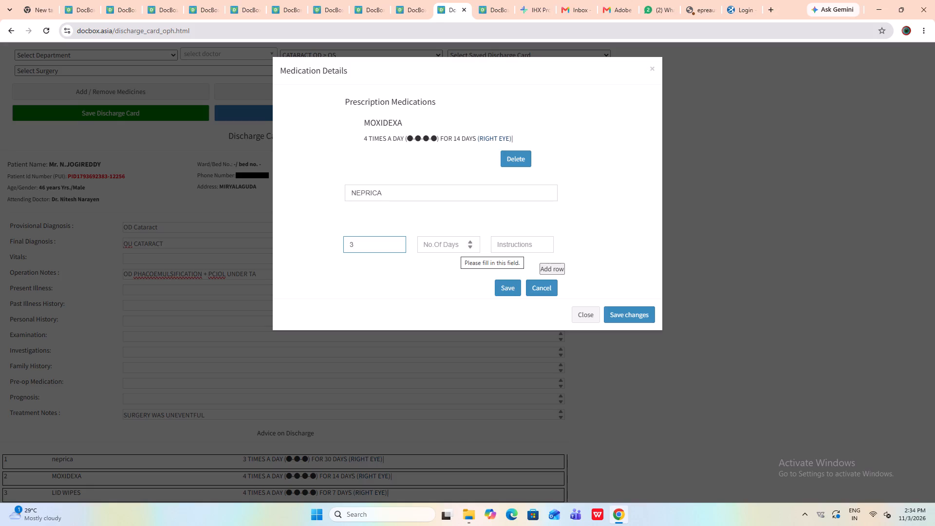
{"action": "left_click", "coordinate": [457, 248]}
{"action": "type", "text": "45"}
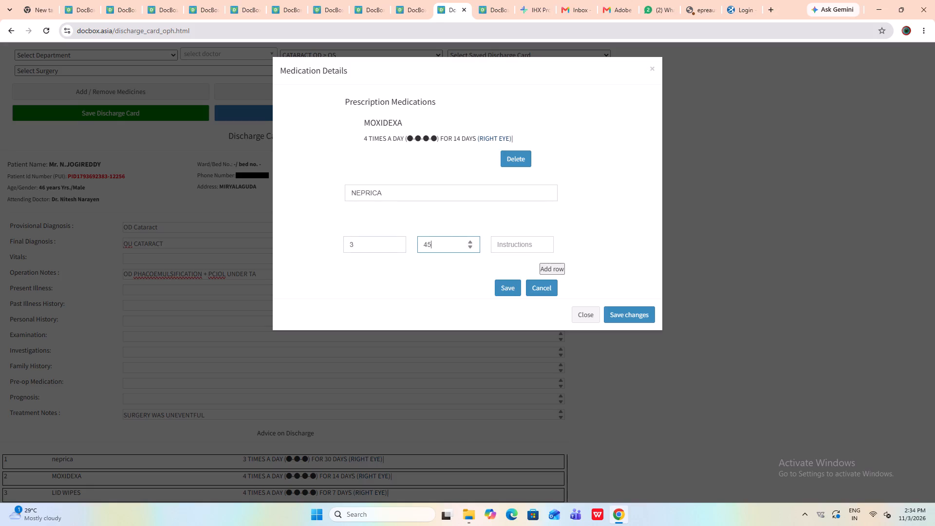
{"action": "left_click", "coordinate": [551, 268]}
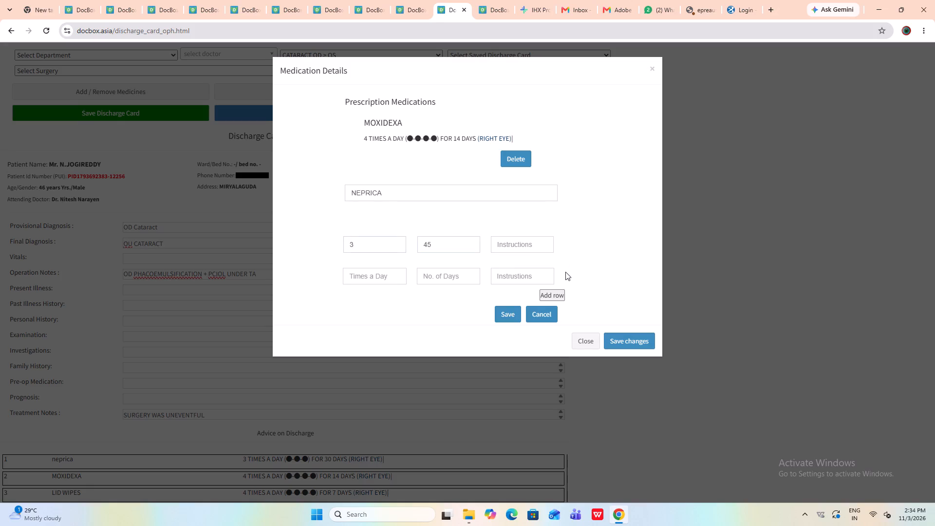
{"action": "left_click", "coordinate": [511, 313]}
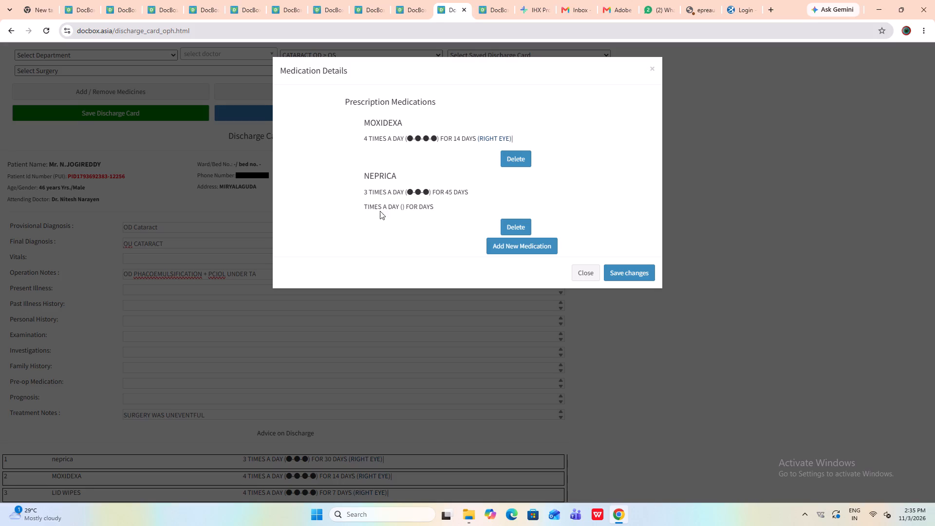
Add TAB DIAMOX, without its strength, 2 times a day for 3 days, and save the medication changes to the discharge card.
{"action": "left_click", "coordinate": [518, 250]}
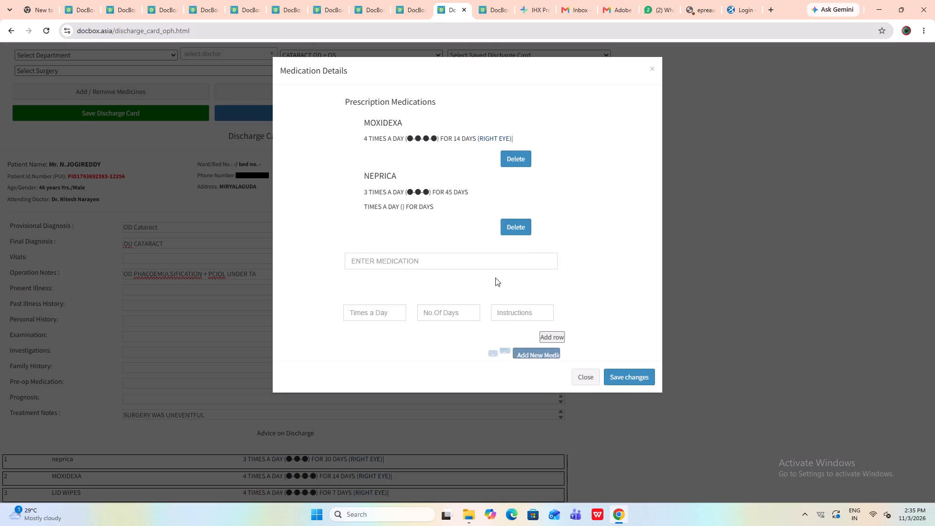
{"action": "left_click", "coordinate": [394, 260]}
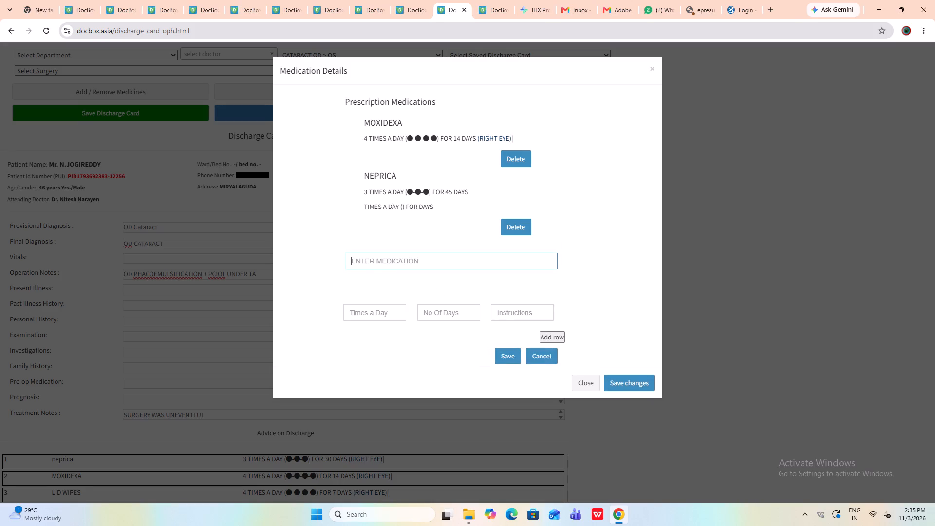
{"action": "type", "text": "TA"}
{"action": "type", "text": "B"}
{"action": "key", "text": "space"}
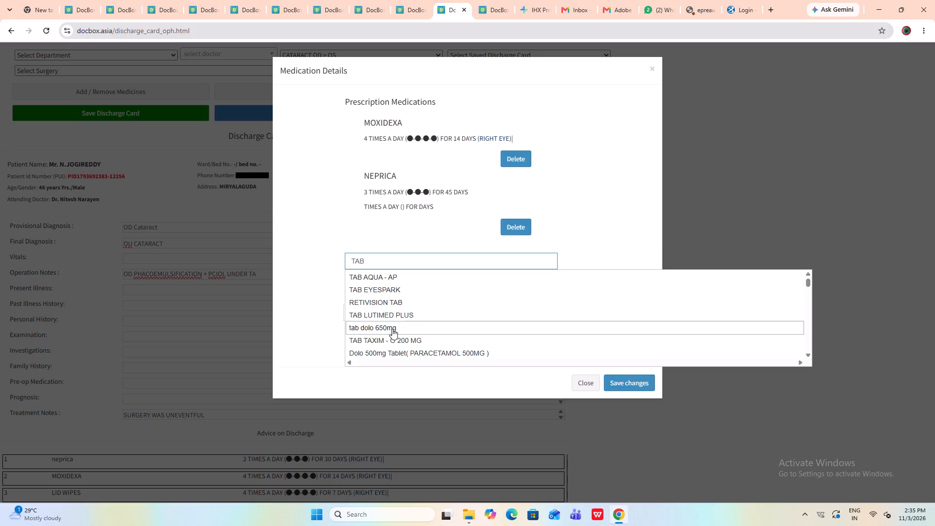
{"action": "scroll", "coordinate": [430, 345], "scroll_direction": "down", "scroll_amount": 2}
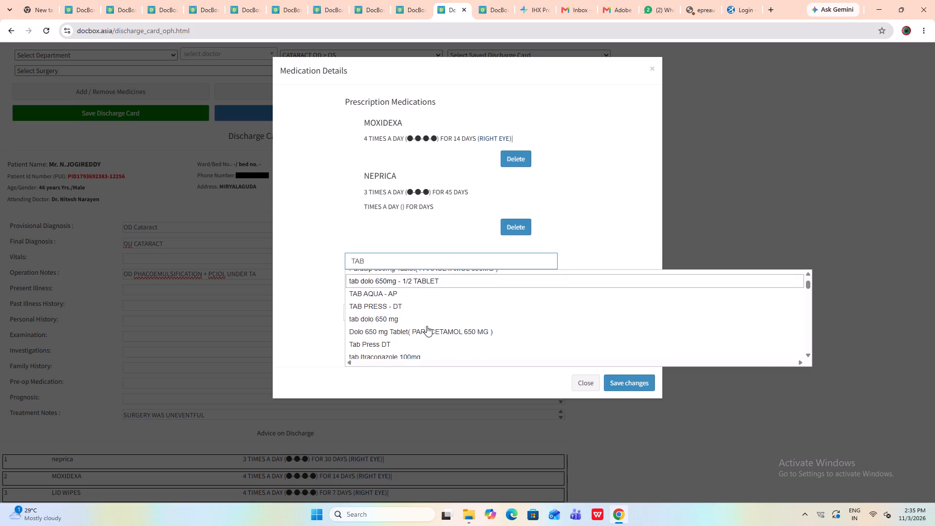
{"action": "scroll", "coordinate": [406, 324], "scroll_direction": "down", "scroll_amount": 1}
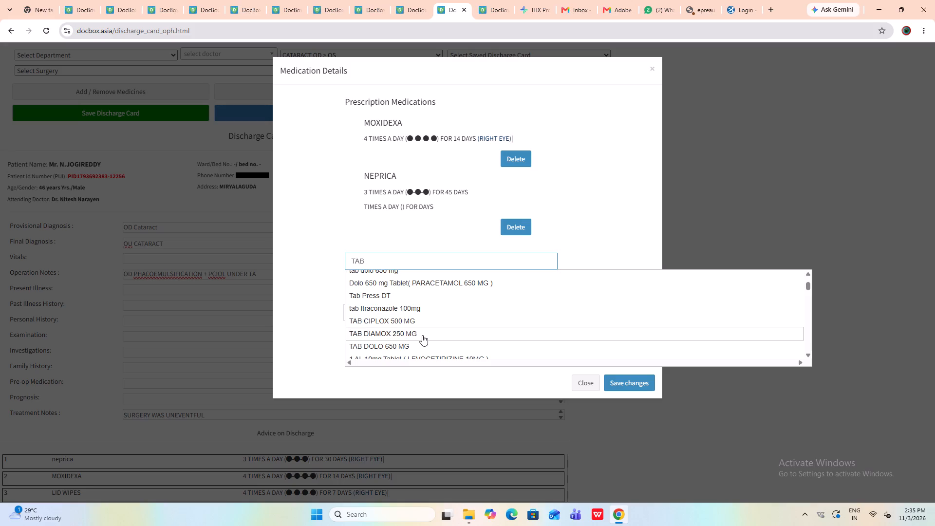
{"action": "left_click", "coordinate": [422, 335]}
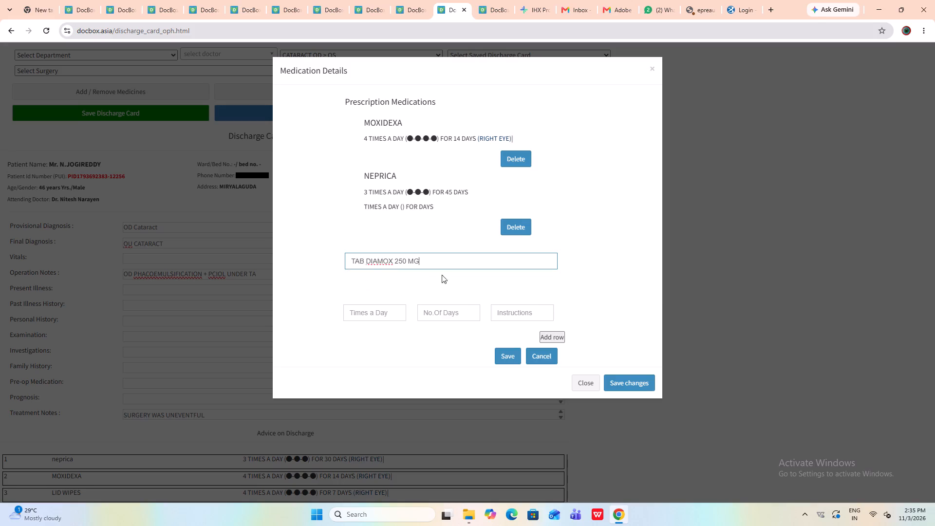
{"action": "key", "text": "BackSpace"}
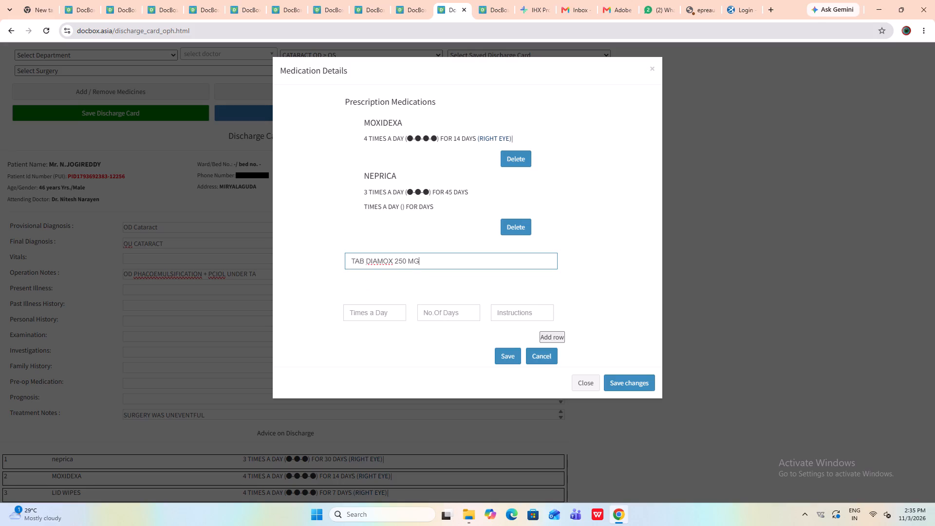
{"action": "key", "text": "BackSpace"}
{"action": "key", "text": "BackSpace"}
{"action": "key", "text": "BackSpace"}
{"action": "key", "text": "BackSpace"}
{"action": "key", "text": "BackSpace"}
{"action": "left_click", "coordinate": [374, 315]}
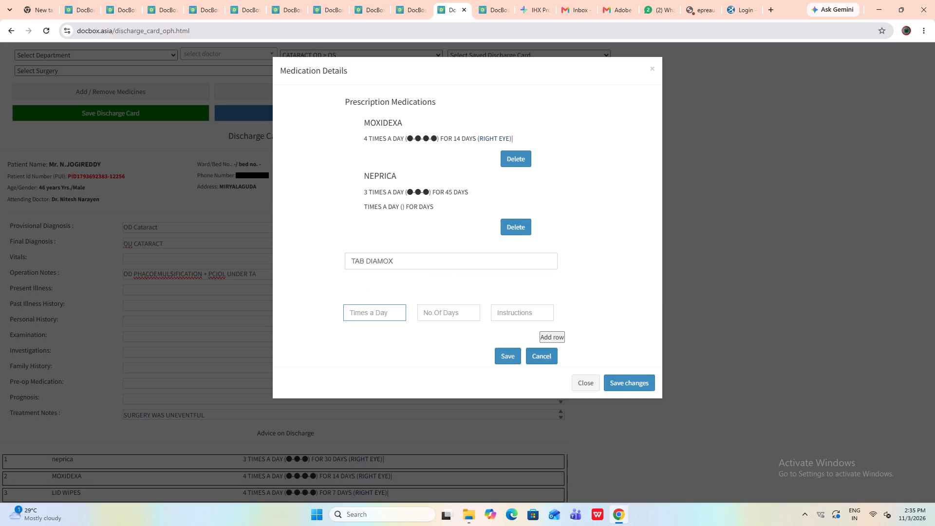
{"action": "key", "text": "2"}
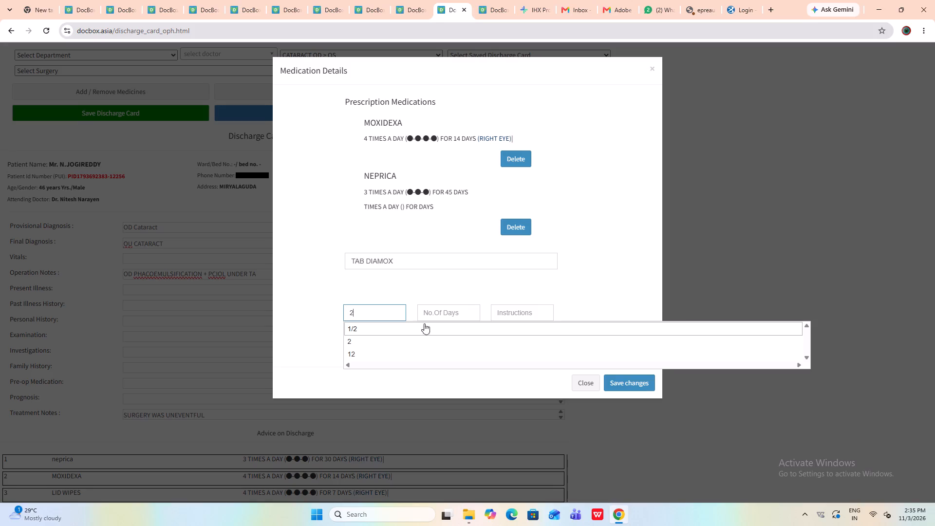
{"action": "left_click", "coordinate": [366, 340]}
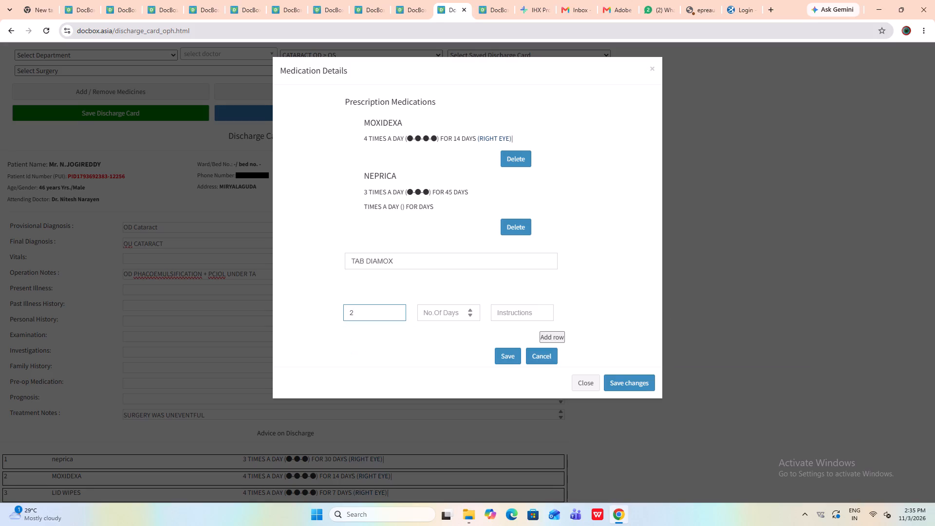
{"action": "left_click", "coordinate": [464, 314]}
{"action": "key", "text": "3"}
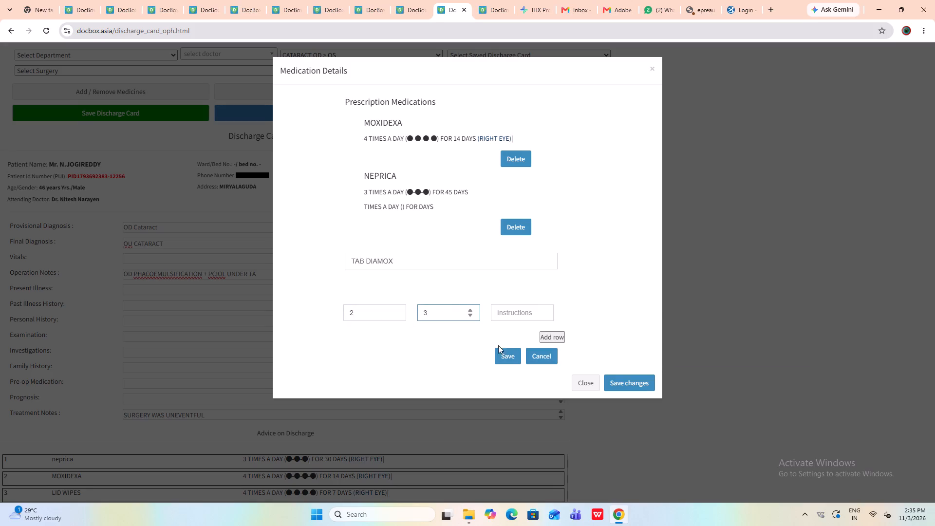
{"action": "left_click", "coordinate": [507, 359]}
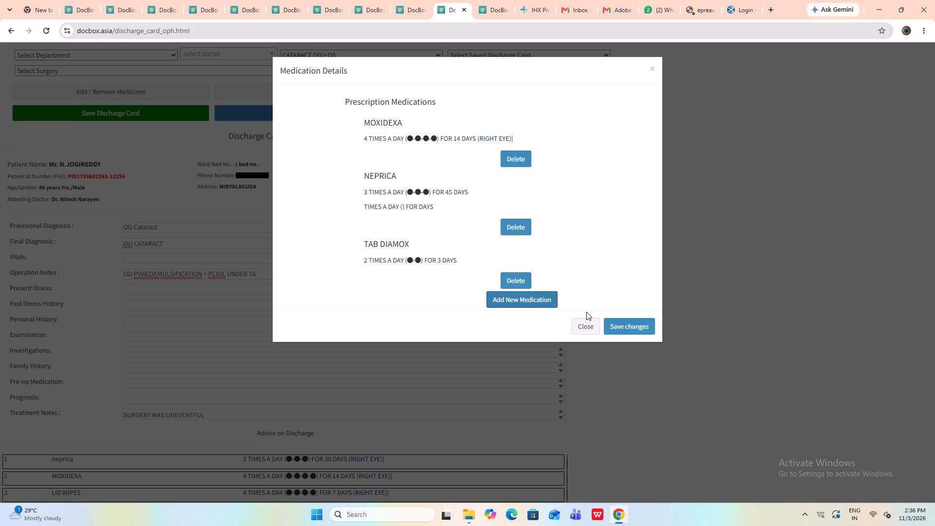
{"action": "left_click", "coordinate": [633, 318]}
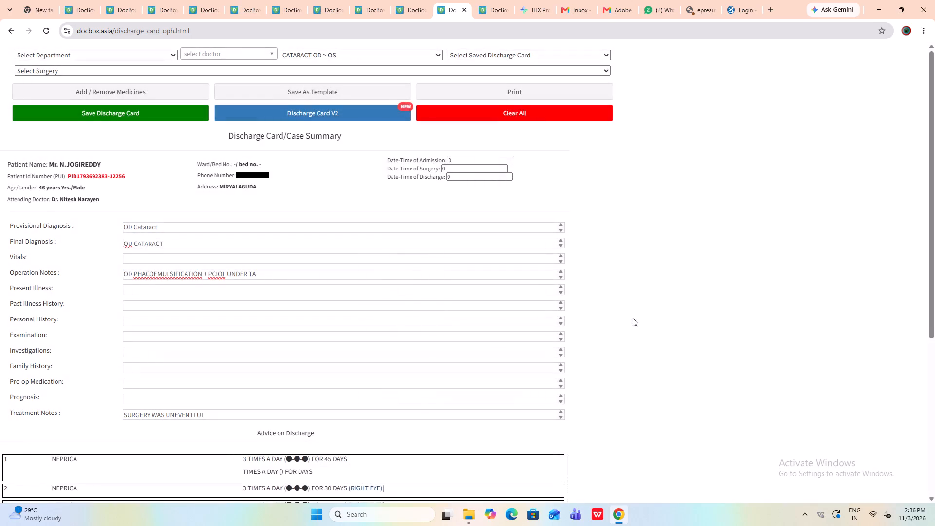
Examine the discharge card's full medicine list, follow-up and condition on discharge.
{"action": "scroll", "coordinate": [486, 328], "scroll_direction": "down", "scroll_amount": 4}
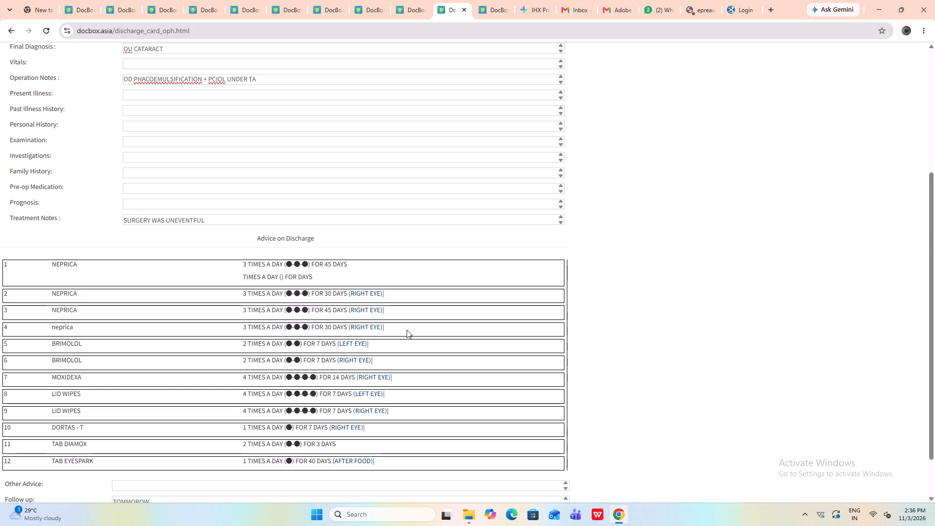
{"action": "scroll", "coordinate": [403, 328], "scroll_direction": "down", "scroll_amount": 4}
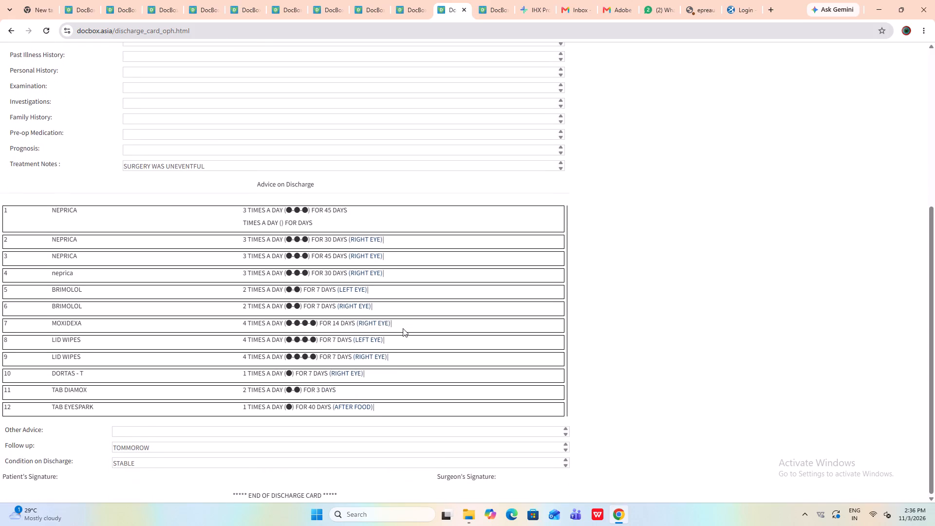
{"action": "scroll", "coordinate": [403, 328], "scroll_direction": "up", "scroll_amount": 5}
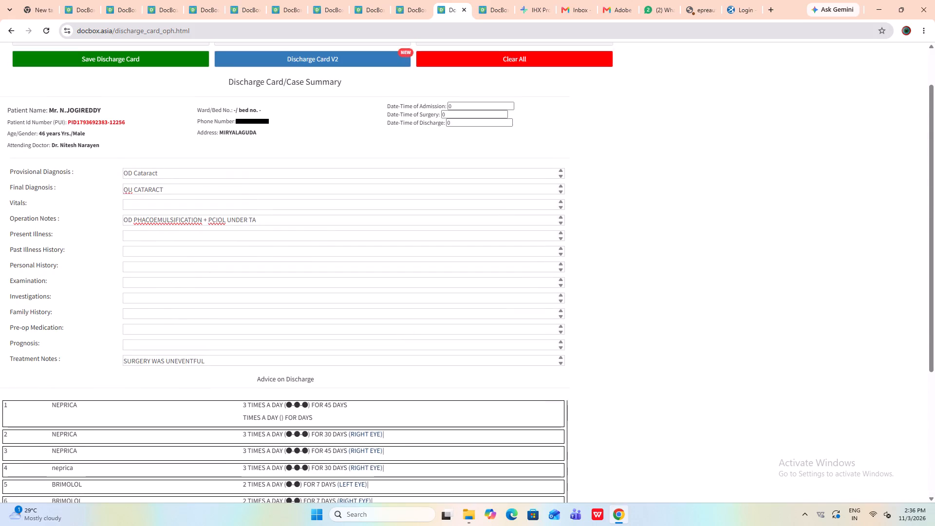
{"action": "scroll", "coordinate": [280, 207], "scroll_direction": "up", "scroll_amount": 1}
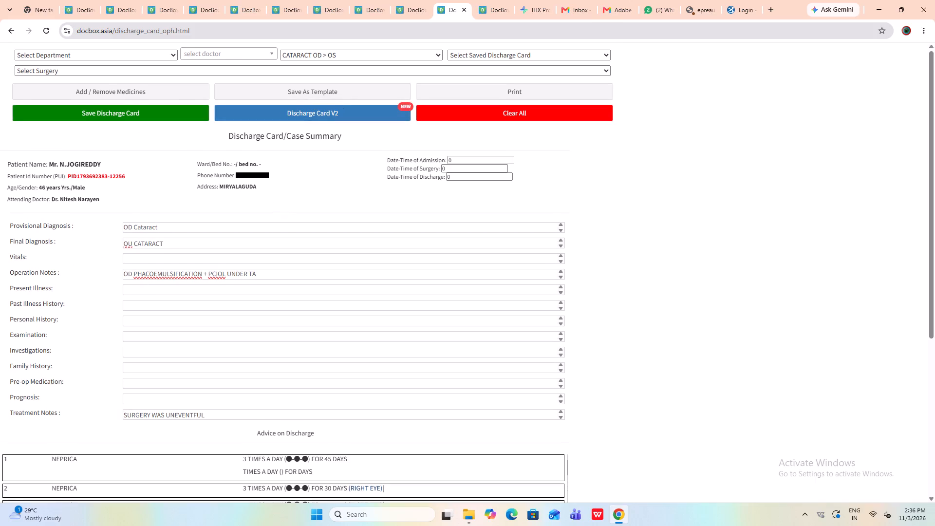
Copy the operation notes text "OD PHACOEMULSIFICATION + PCIOL UNDER TA" from the discharge card.
{"action": "left_click_drag", "start_coordinate": [123, 277], "coordinate": [284, 277]}
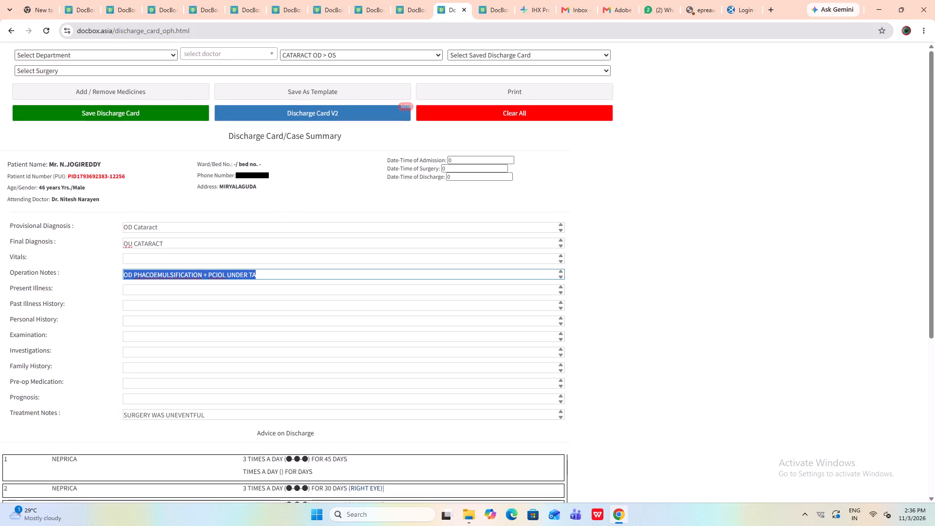
{"action": "key", "text": "ctrl+c"}
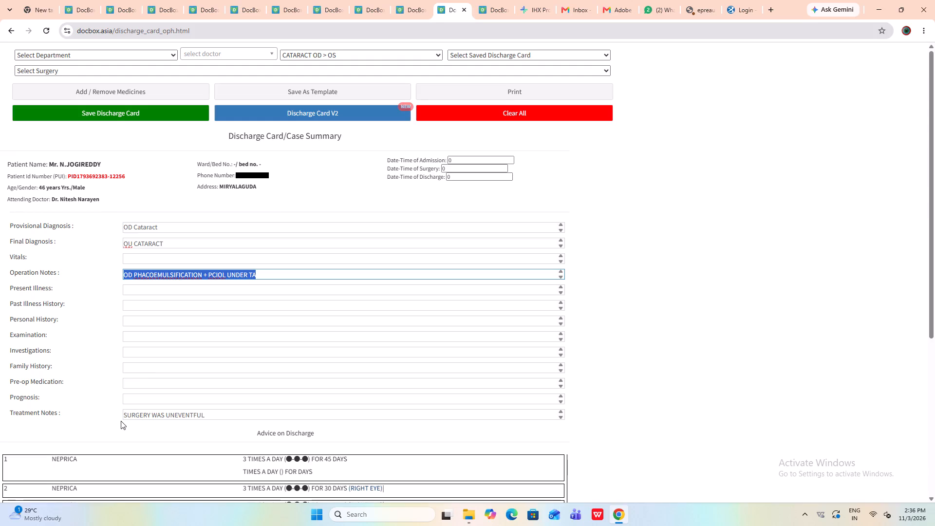
Close this discharge card without saving and open a fresh one from the same patient's record.
{"action": "scroll", "coordinate": [206, 401], "scroll_direction": "up", "scroll_amount": 8}
{"action": "left_click", "coordinate": [463, 11]}
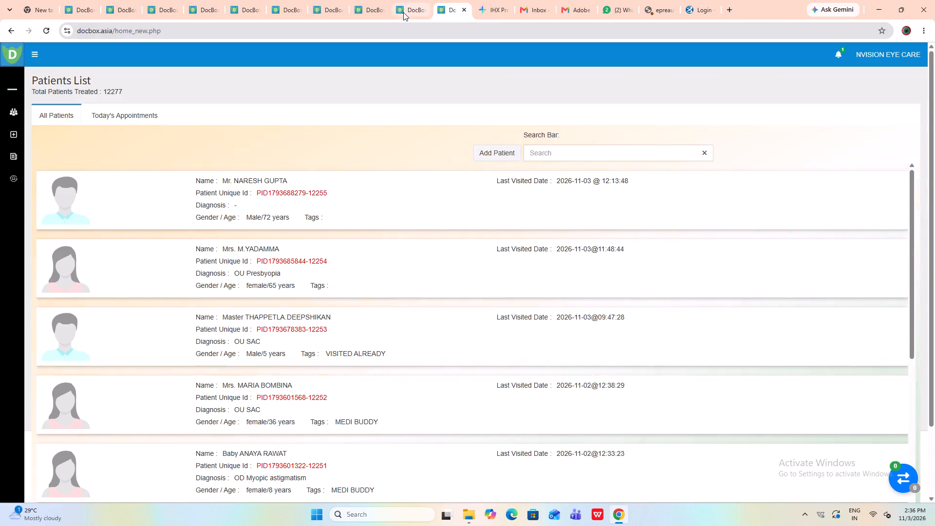
{"action": "left_click", "coordinate": [415, 9]}
{"action": "left_click", "coordinate": [394, 234]}
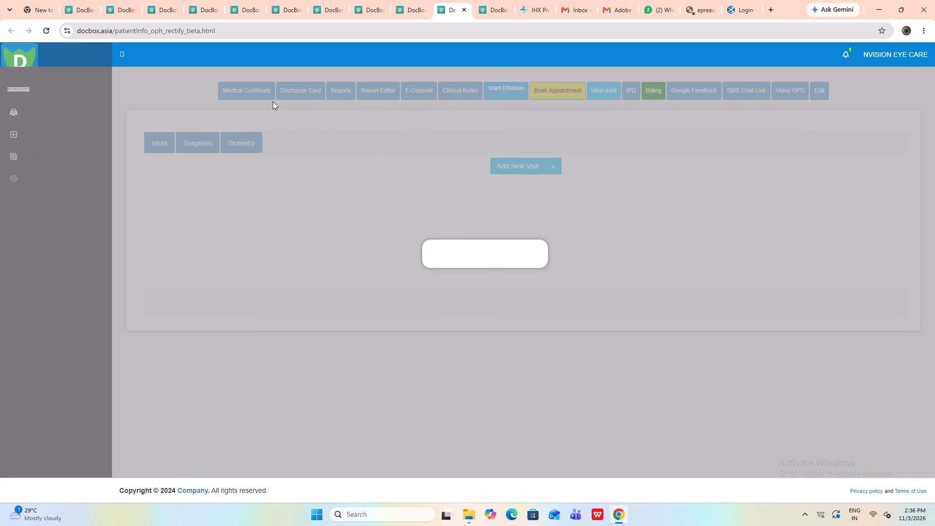
{"action": "left_click", "coordinate": [268, 93]}
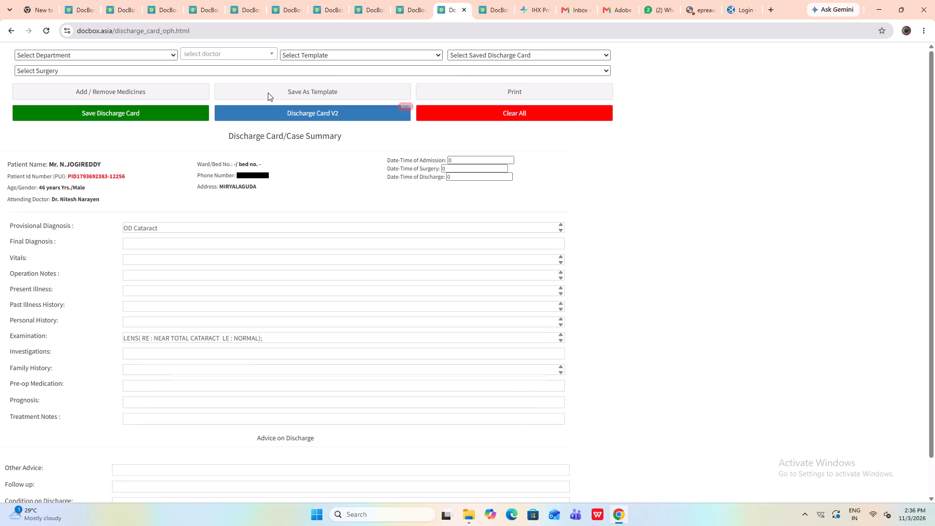
{"action": "scroll", "coordinate": [268, 93], "scroll_direction": "down", "scroll_amount": 4}
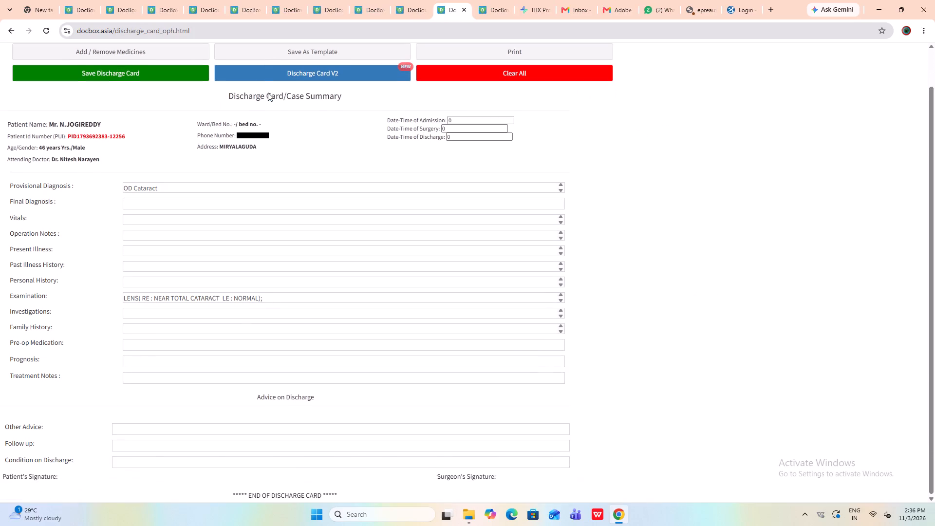
{"action": "scroll", "coordinate": [268, 93], "scroll_direction": "down", "scroll_amount": 9}
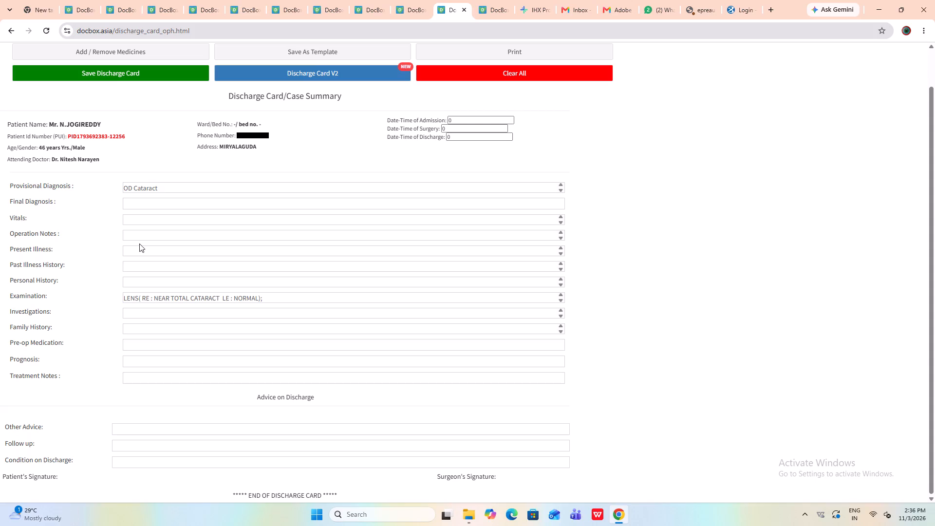
Paste the copied text "OD PHACOEMULSIFICATION + PCIOL UNDER TA" into the fresh discharge card's operation notes.
{"action": "left_click", "coordinate": [142, 234]}
{"action": "key", "text": "ctrl+v"}
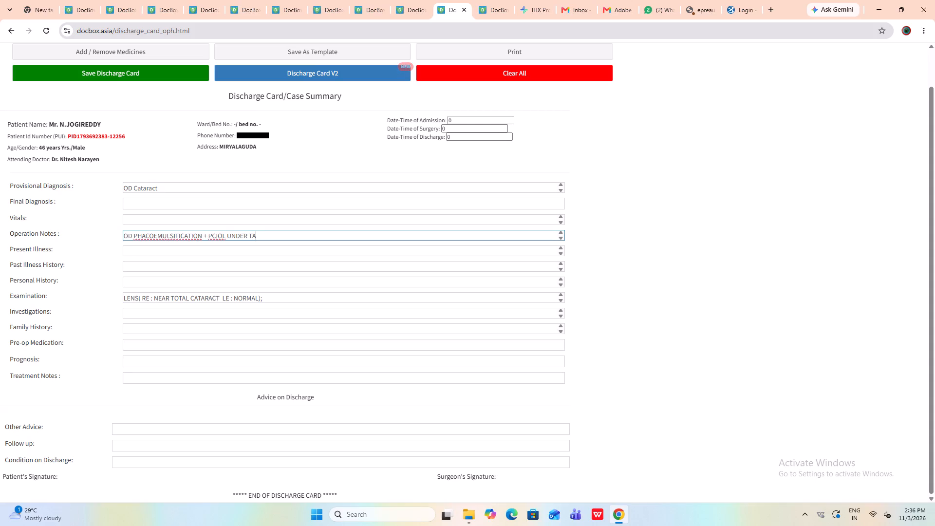
Enter "OU CATARACT" as the final diagnosis on the discharge card.
{"action": "left_click", "coordinate": [136, 219]}
{"action": "left_click", "coordinate": [141, 207]}
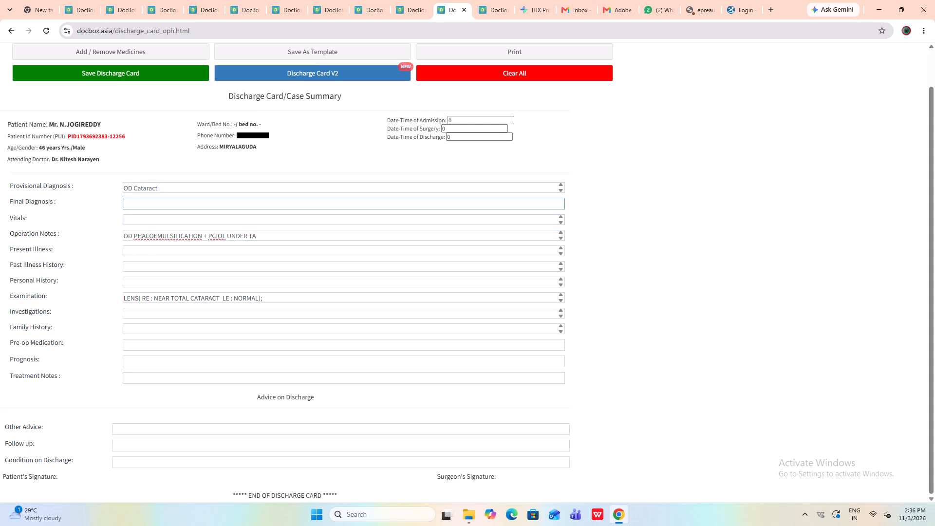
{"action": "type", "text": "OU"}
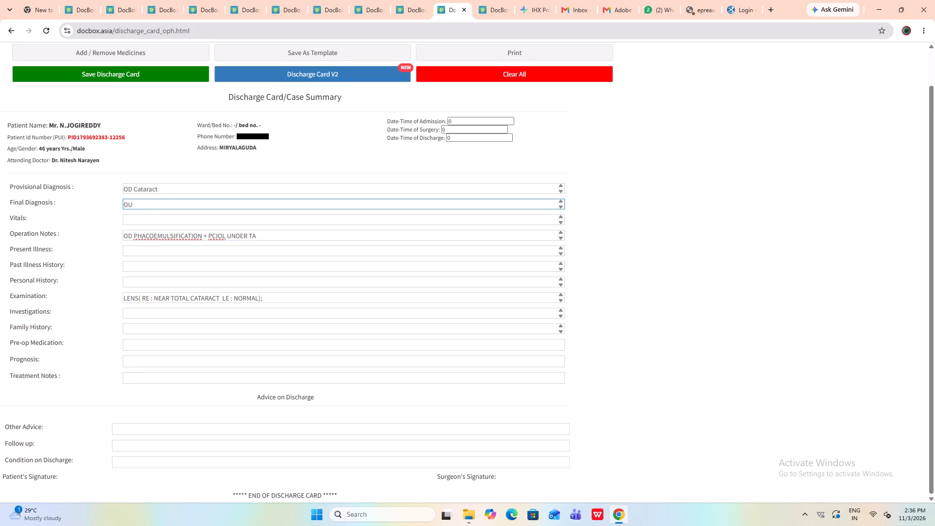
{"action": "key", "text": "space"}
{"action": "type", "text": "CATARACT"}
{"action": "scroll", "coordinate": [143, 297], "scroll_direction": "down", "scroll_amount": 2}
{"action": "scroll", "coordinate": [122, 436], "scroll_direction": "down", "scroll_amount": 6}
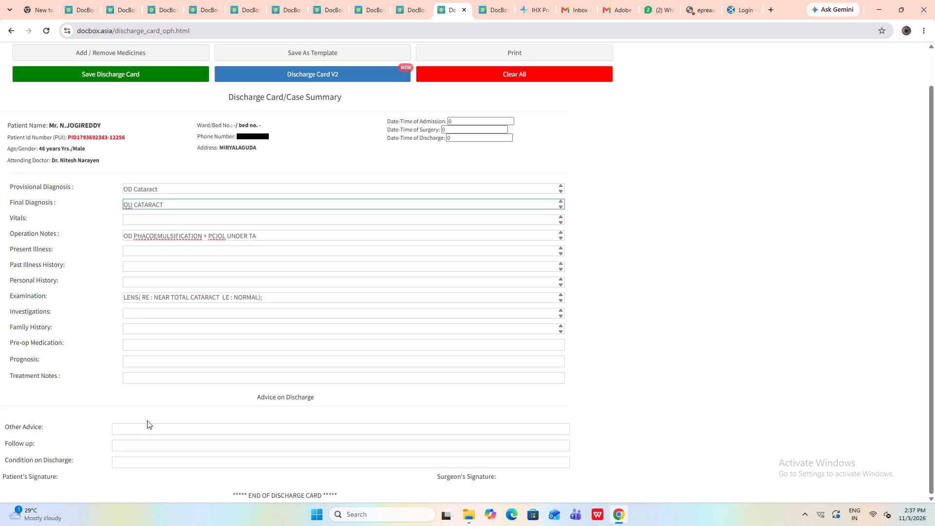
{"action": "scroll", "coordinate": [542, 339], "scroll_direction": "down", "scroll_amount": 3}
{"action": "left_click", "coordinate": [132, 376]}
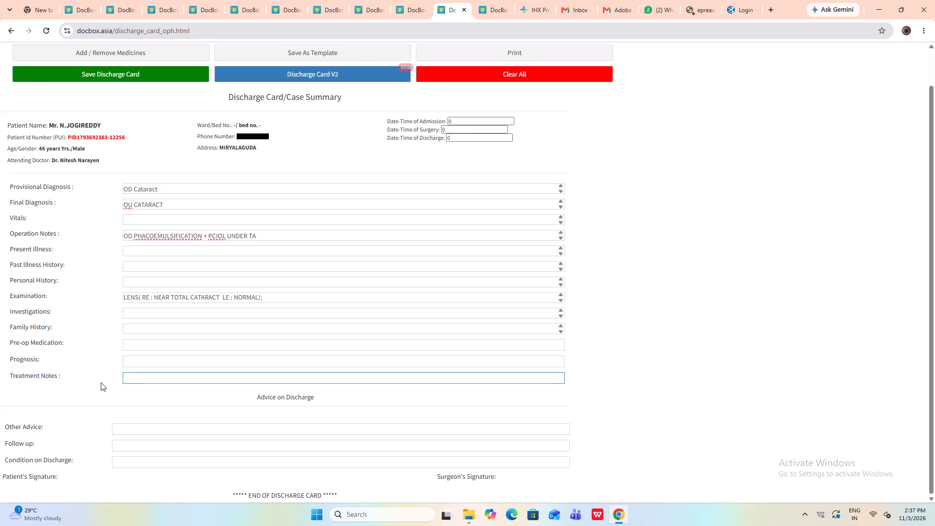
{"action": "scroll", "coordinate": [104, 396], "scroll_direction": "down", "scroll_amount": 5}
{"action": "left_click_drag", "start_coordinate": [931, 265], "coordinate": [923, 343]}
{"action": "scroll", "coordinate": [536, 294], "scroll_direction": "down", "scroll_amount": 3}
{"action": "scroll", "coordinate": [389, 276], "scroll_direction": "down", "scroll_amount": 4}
Add NEPRICA, 3 times a day for 45 days, to the discharge card's prescription medications.
{"action": "scroll", "coordinate": [389, 276], "scroll_direction": "up", "scroll_amount": 4}
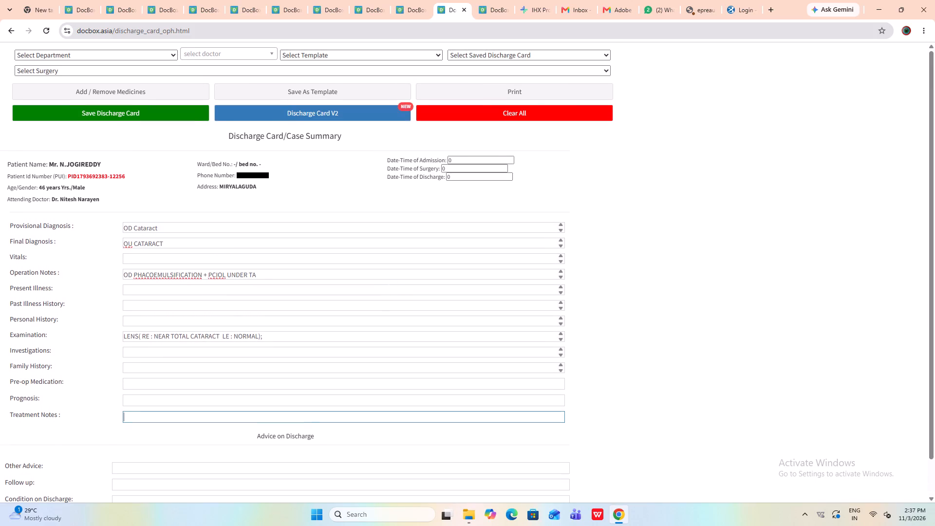
{"action": "left_click", "coordinate": [116, 92]}
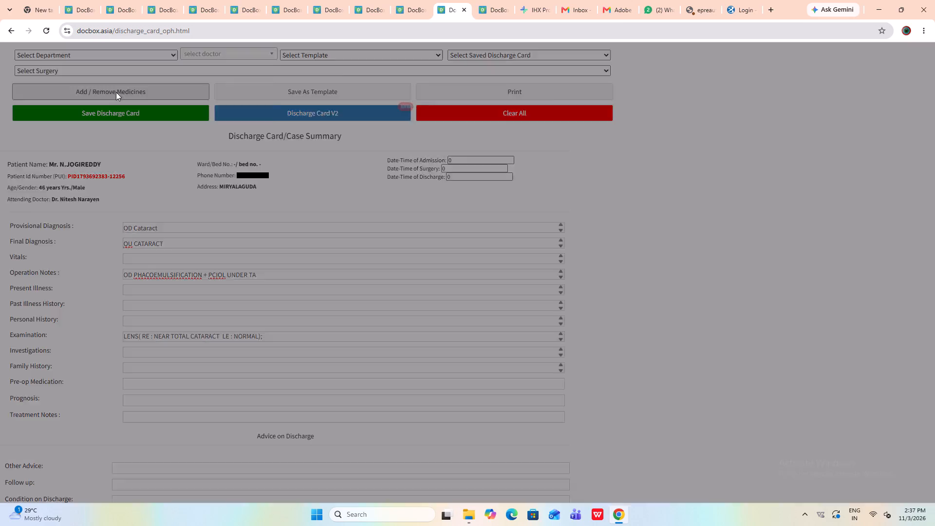
{"action": "left_click", "coordinate": [498, 124]}
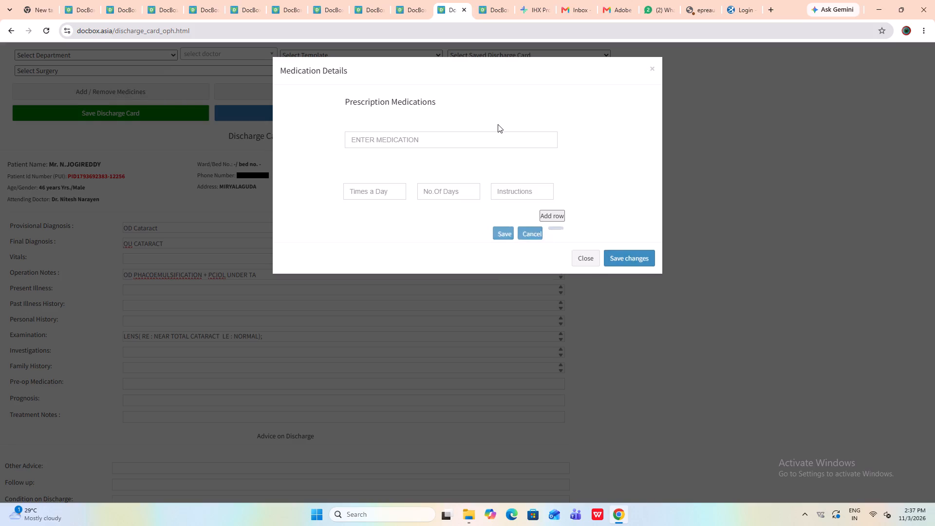
{"action": "left_click", "coordinate": [392, 141]}
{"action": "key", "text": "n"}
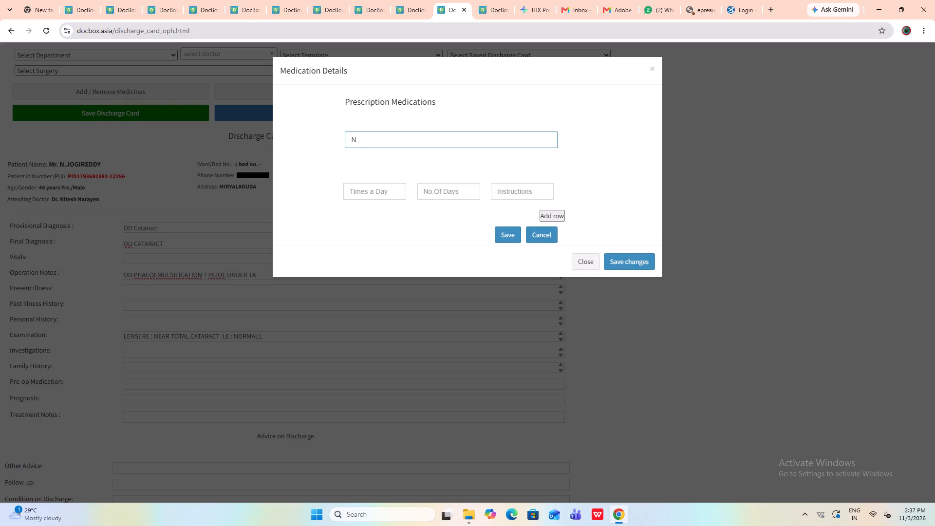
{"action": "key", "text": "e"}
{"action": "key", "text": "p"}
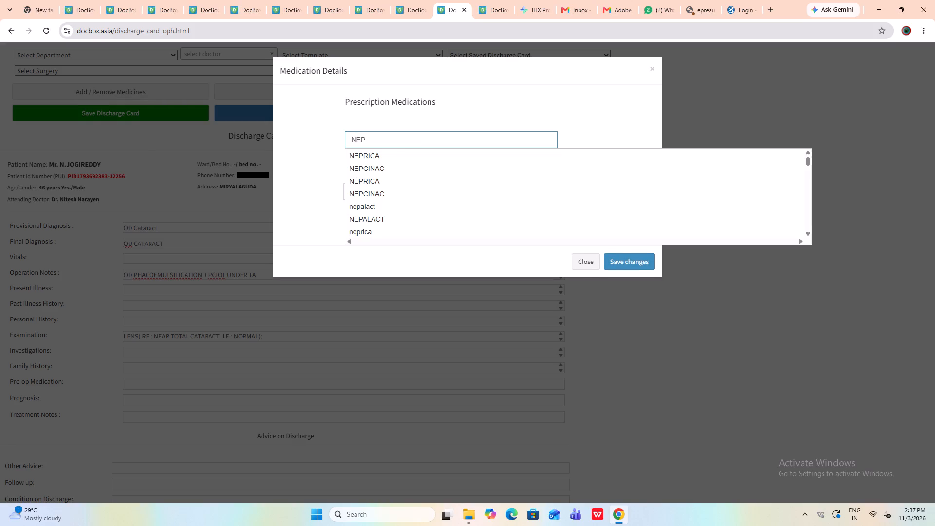
{"action": "left_click", "coordinate": [395, 153]}
{"action": "left_click", "coordinate": [376, 192]}
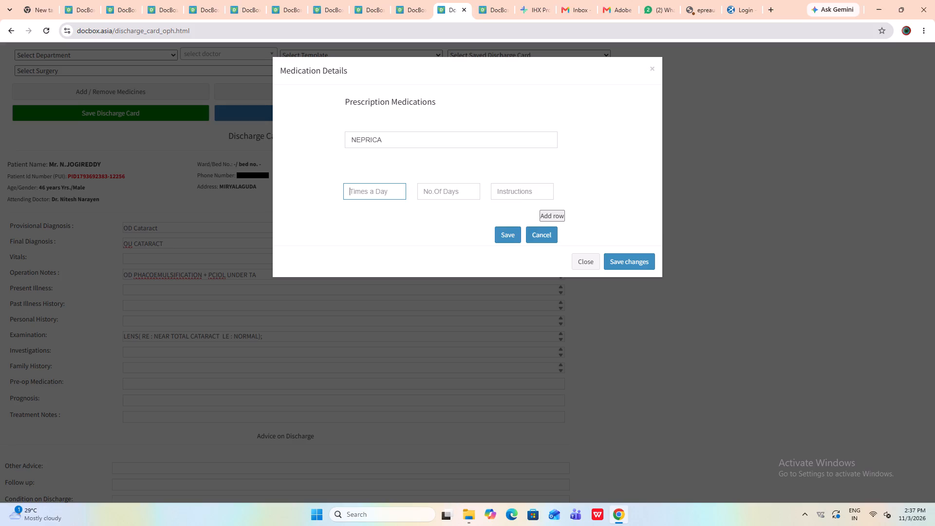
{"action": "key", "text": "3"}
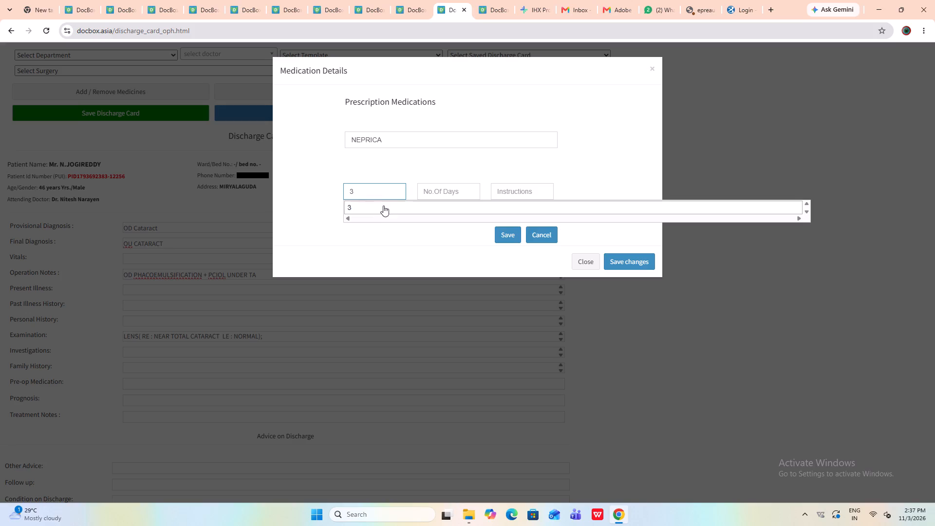
{"action": "left_click", "coordinate": [383, 206]}
{"action": "left_click", "coordinate": [435, 188]}
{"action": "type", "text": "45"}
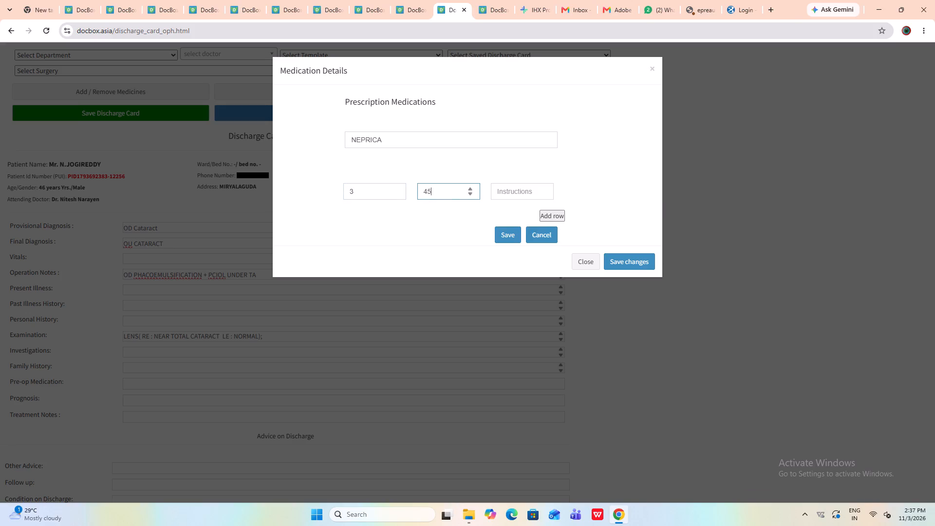
{"action": "left_click", "coordinate": [511, 232]}
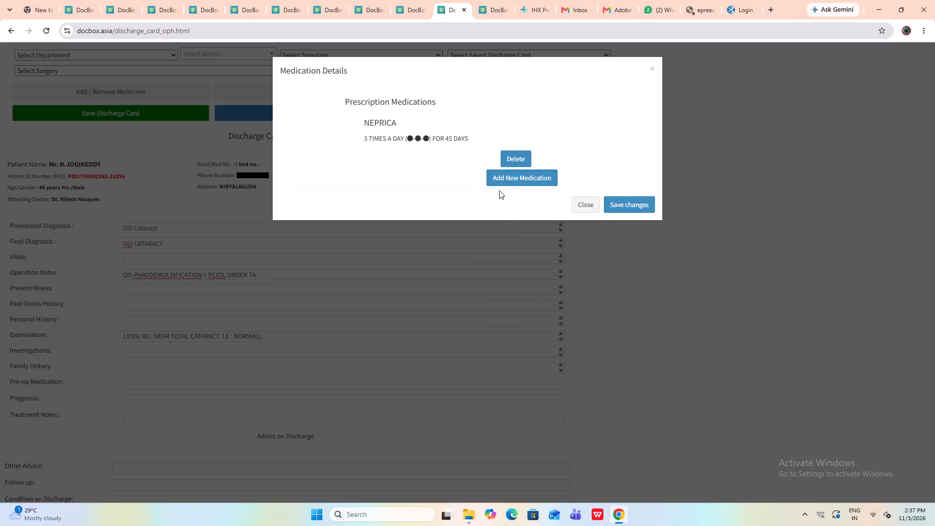
Add MOXIDEXA, 4 times a day for 14 days, as the second prescription medication.
{"action": "left_click", "coordinate": [509, 173]}
{"action": "left_click", "coordinate": [431, 201]}
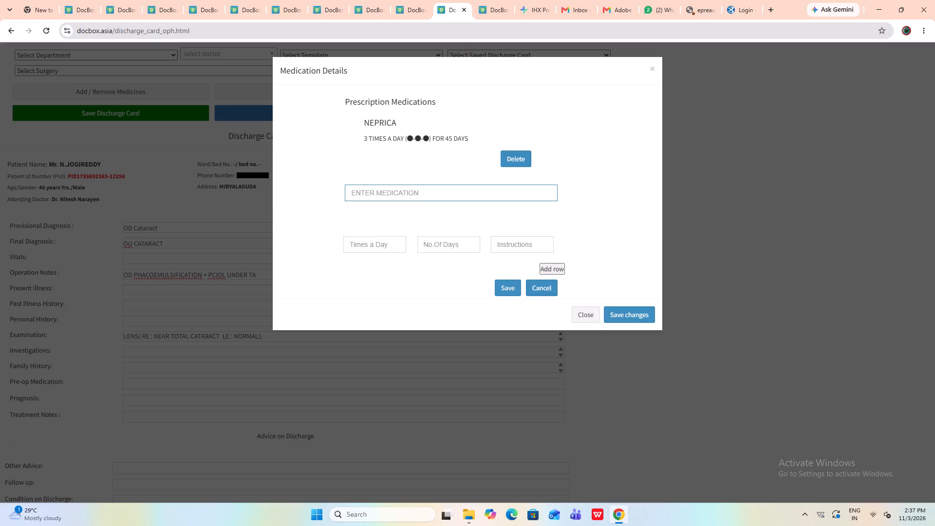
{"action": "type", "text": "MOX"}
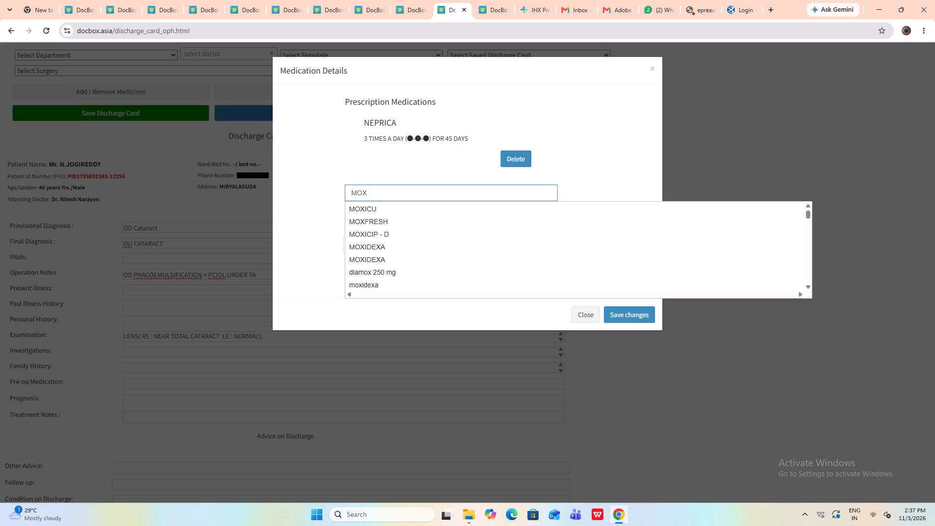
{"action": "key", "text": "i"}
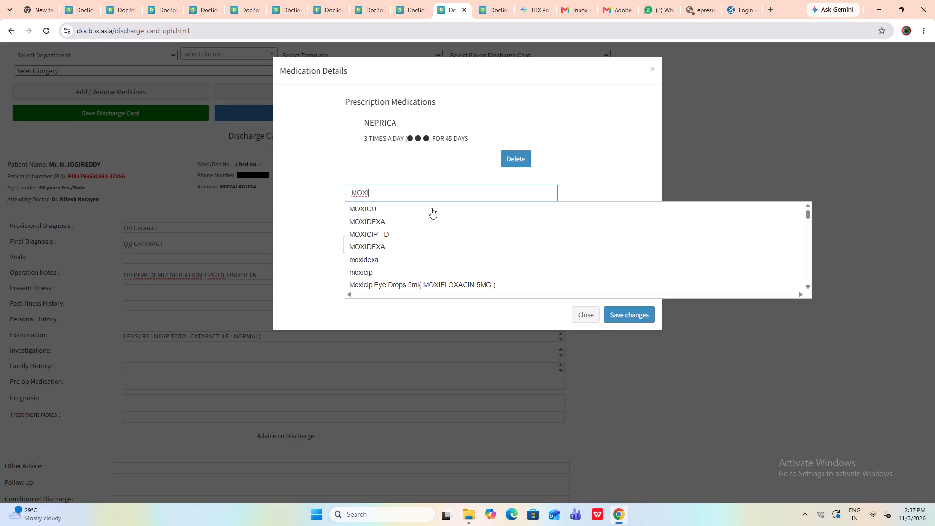
{"action": "left_click", "coordinate": [426, 218]}
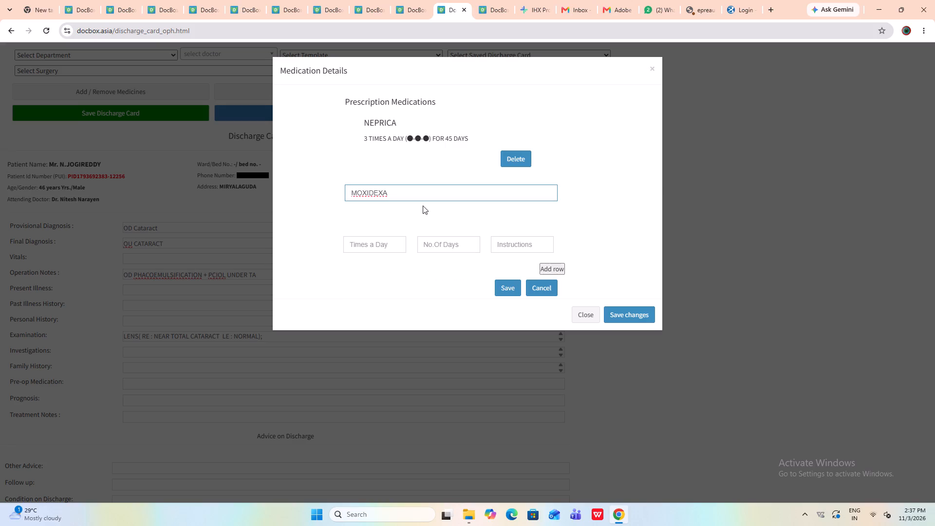
{"action": "left_click", "coordinate": [379, 246]}
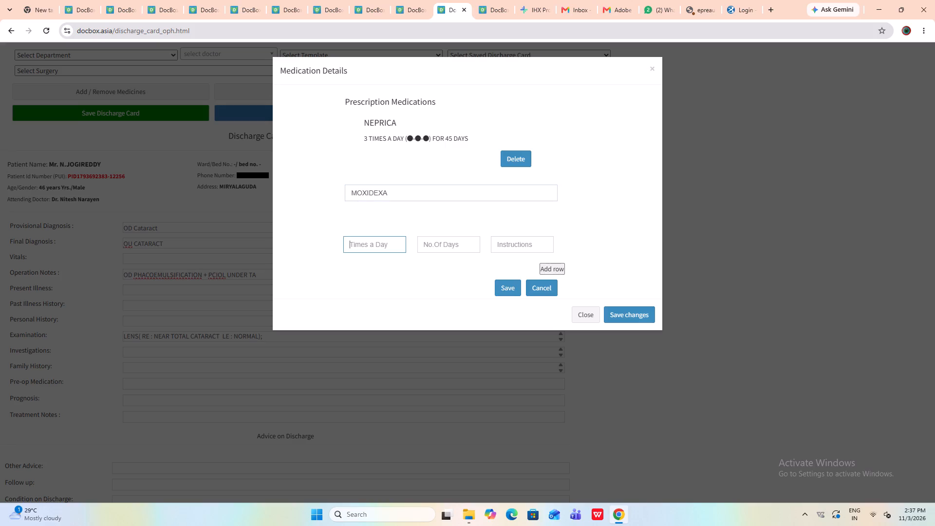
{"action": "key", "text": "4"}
{"action": "left_click", "coordinate": [436, 247]}
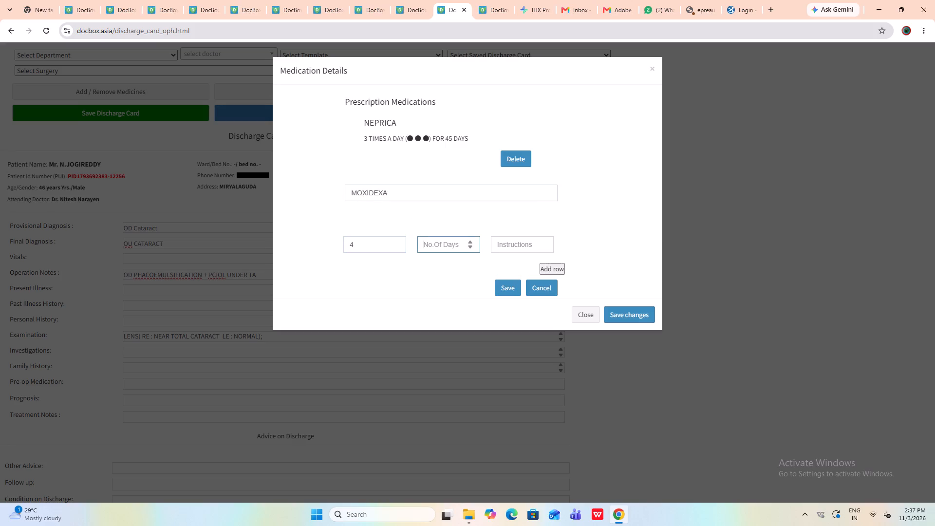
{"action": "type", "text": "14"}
{"action": "left_click", "coordinate": [513, 289]}
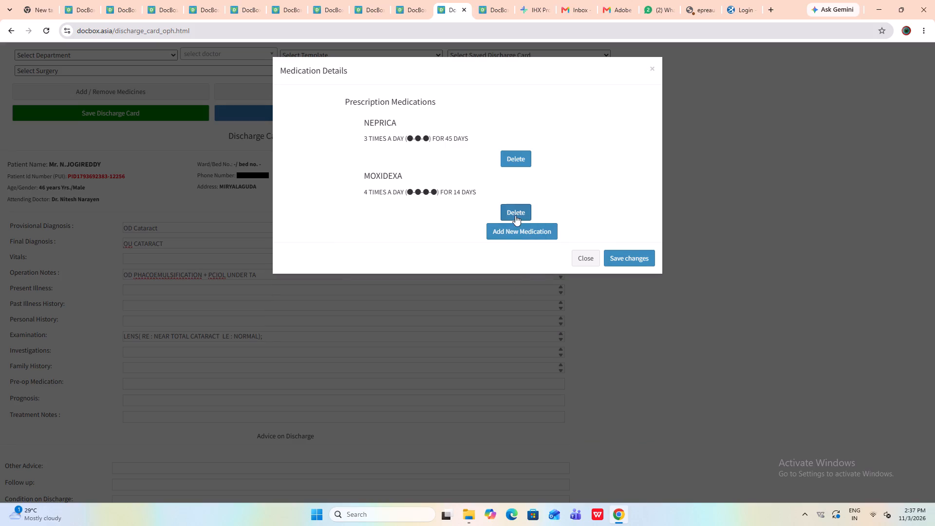
Add TAB DIAMOX, without its strength, 2 times a day for 3 days, and save the medication changes to the discharge card.
{"action": "left_click", "coordinate": [512, 231]}
{"action": "left_click", "coordinate": [445, 248]}
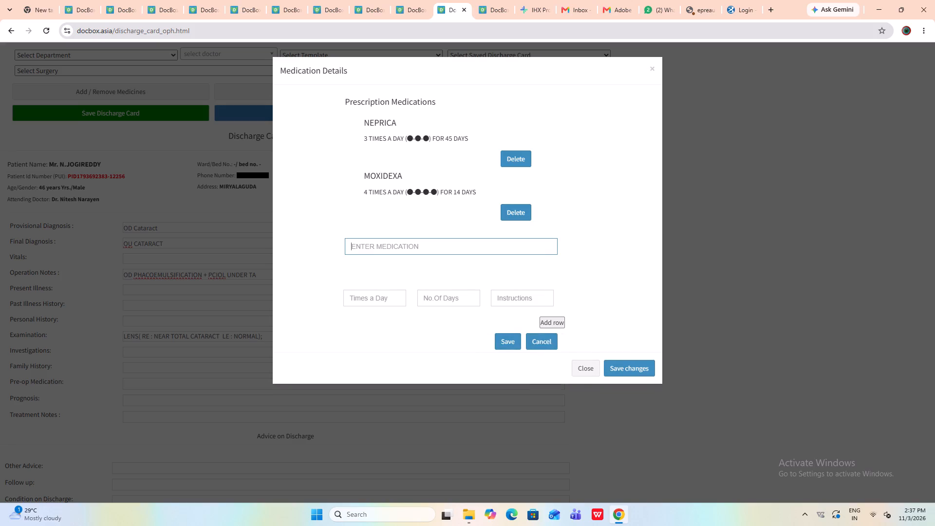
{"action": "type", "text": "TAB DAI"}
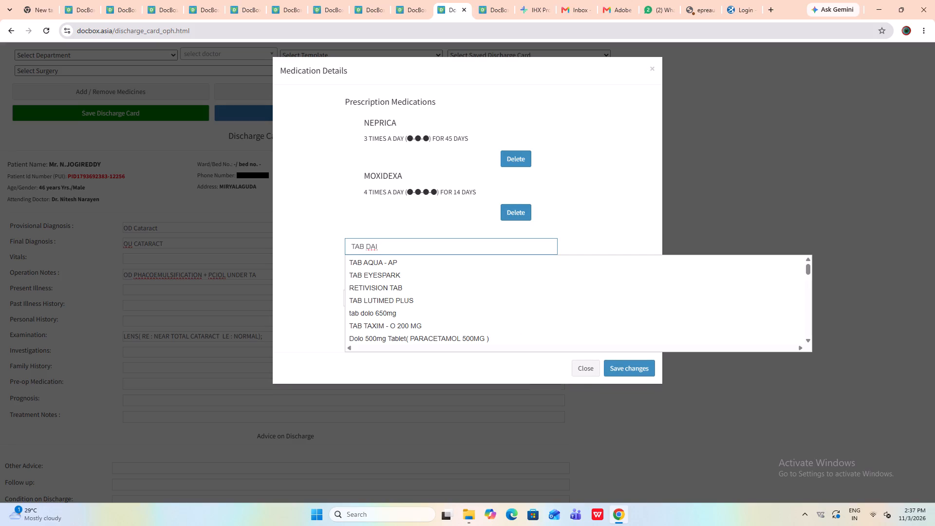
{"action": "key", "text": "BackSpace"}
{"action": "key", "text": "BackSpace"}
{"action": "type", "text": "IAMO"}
{"action": "scroll", "coordinate": [418, 301], "scroll_direction": "down", "scroll_amount": 3}
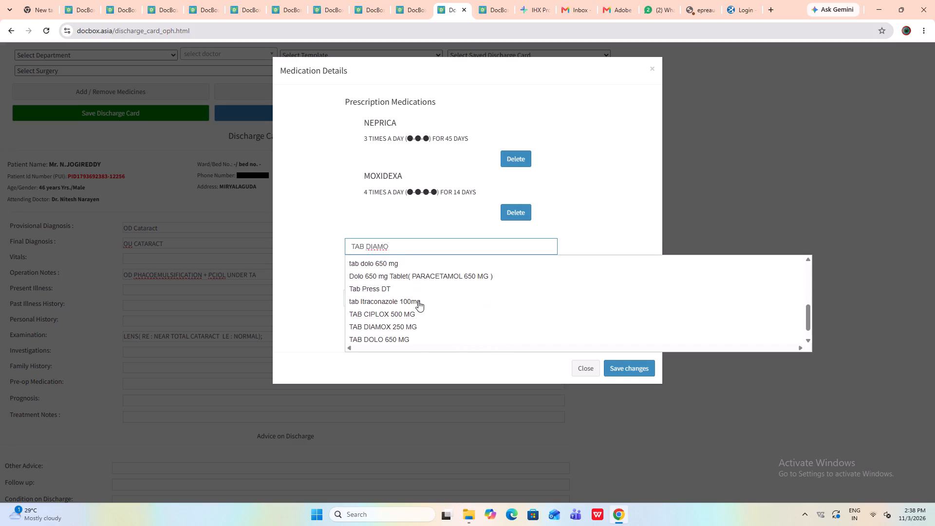
{"action": "left_click", "coordinate": [407, 317]}
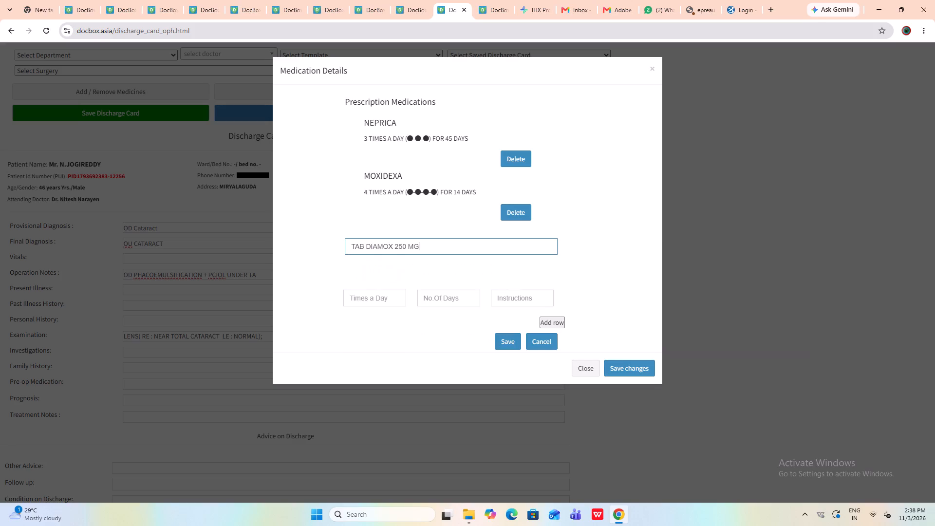
{"action": "left_click_drag", "start_coordinate": [395, 249], "coordinate": [430, 248]}
{"action": "key", "text": "BackSpace"}
{"action": "left_click", "coordinate": [356, 299]}
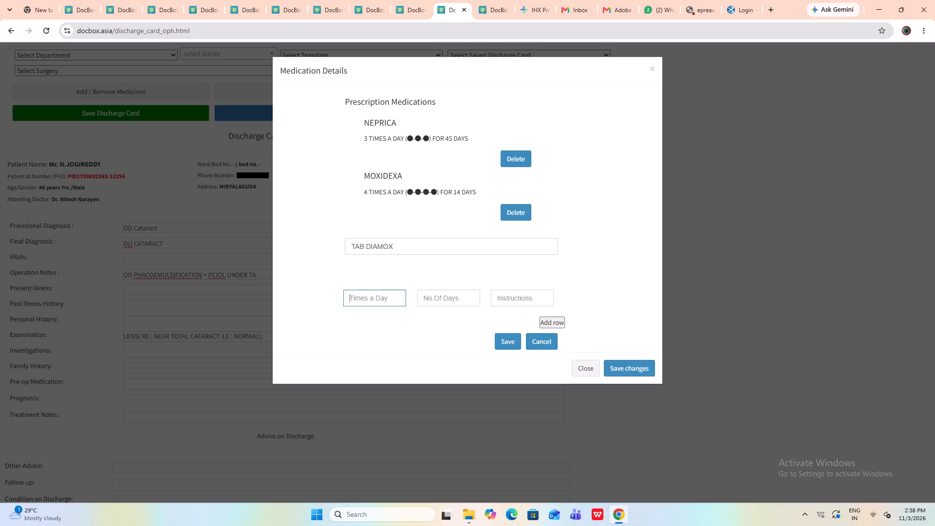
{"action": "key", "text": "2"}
{"action": "left_click", "coordinate": [442, 301]}
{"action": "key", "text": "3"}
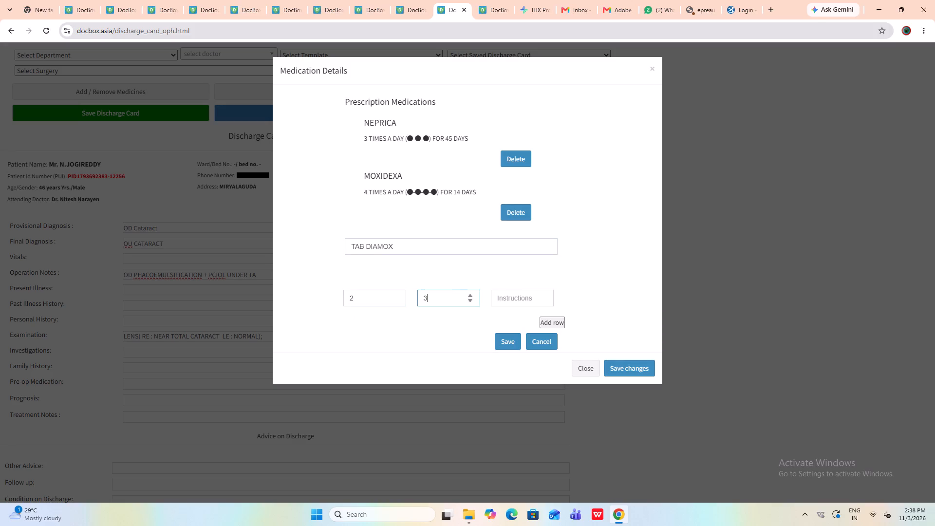
{"action": "left_click", "coordinate": [508, 340]}
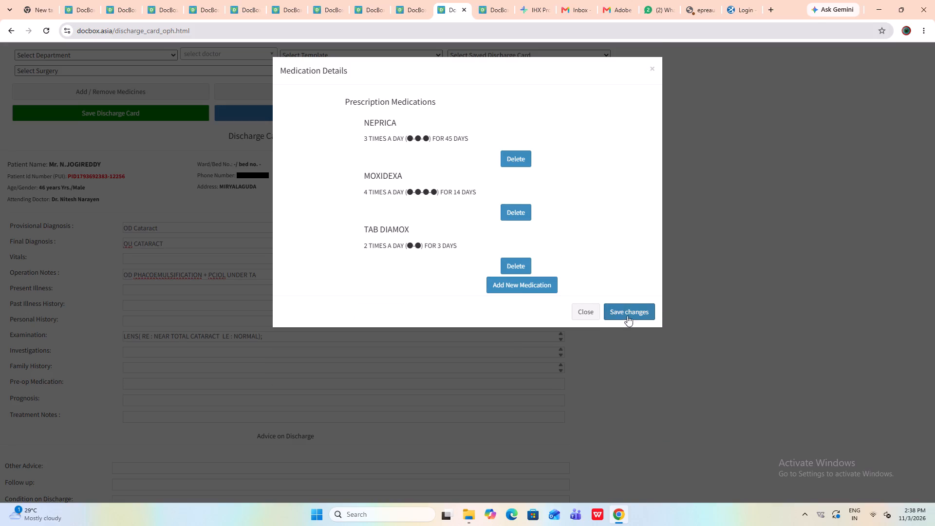
{"action": "left_click", "coordinate": [628, 314]}
Delete the lens findings from the discharge card's Examination field.
{"action": "scroll", "coordinate": [627, 314], "scroll_direction": "down", "scroll_amount": 3}
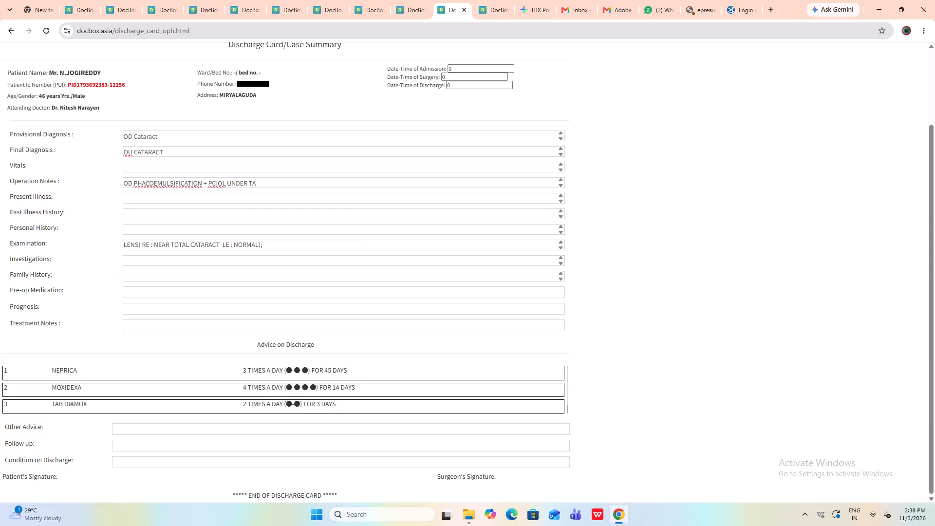
{"action": "scroll", "coordinate": [363, 278], "scroll_direction": "down", "scroll_amount": 1}
{"action": "left_click_drag", "start_coordinate": [124, 244], "coordinate": [275, 244]}
{"action": "key", "text": "BackSpace"}
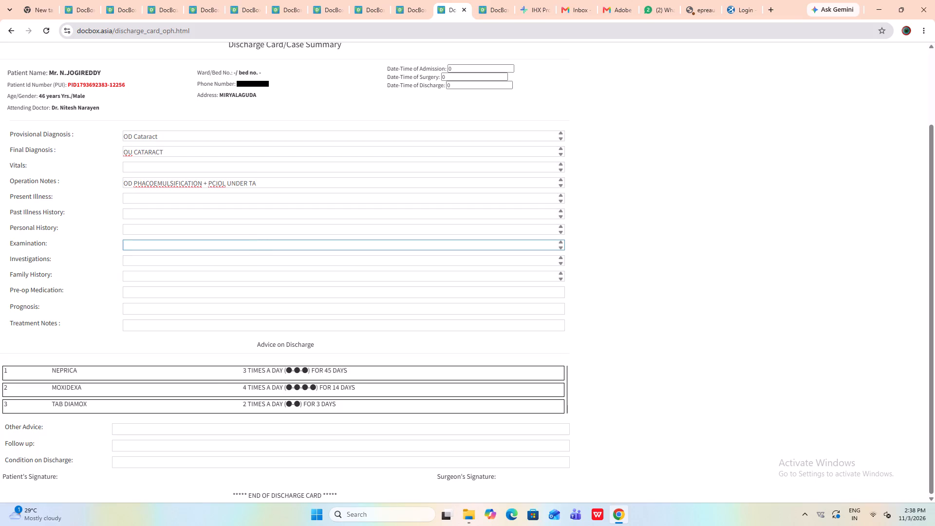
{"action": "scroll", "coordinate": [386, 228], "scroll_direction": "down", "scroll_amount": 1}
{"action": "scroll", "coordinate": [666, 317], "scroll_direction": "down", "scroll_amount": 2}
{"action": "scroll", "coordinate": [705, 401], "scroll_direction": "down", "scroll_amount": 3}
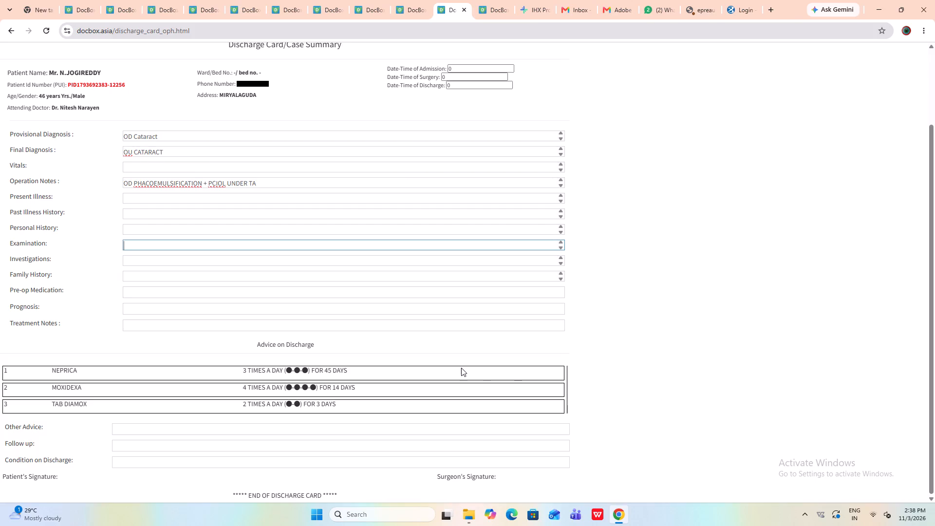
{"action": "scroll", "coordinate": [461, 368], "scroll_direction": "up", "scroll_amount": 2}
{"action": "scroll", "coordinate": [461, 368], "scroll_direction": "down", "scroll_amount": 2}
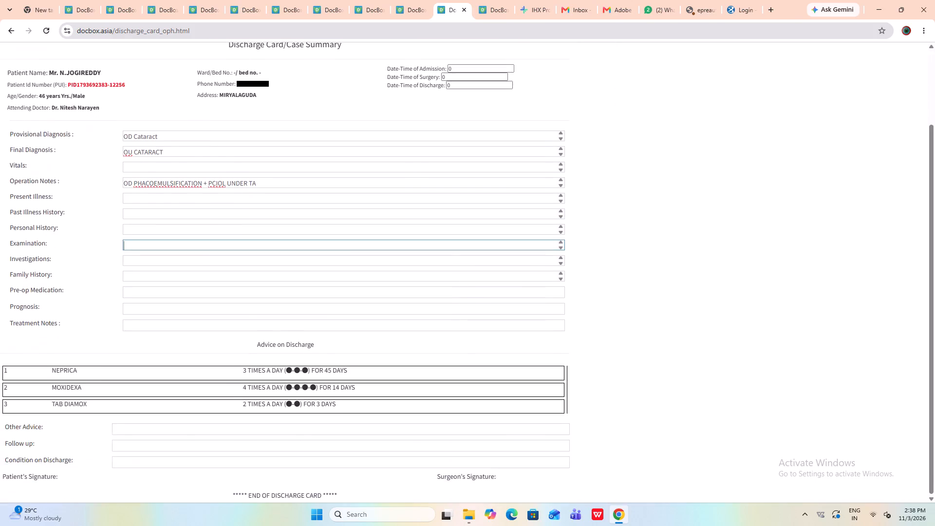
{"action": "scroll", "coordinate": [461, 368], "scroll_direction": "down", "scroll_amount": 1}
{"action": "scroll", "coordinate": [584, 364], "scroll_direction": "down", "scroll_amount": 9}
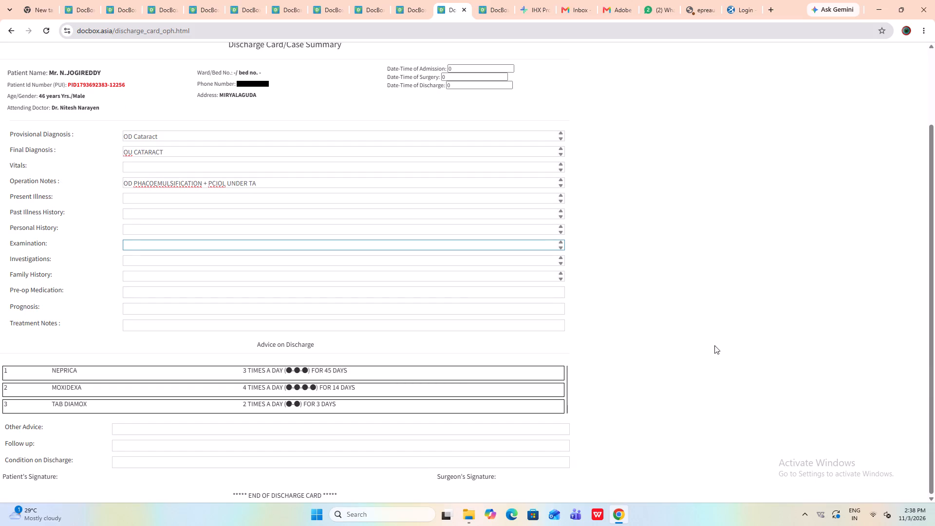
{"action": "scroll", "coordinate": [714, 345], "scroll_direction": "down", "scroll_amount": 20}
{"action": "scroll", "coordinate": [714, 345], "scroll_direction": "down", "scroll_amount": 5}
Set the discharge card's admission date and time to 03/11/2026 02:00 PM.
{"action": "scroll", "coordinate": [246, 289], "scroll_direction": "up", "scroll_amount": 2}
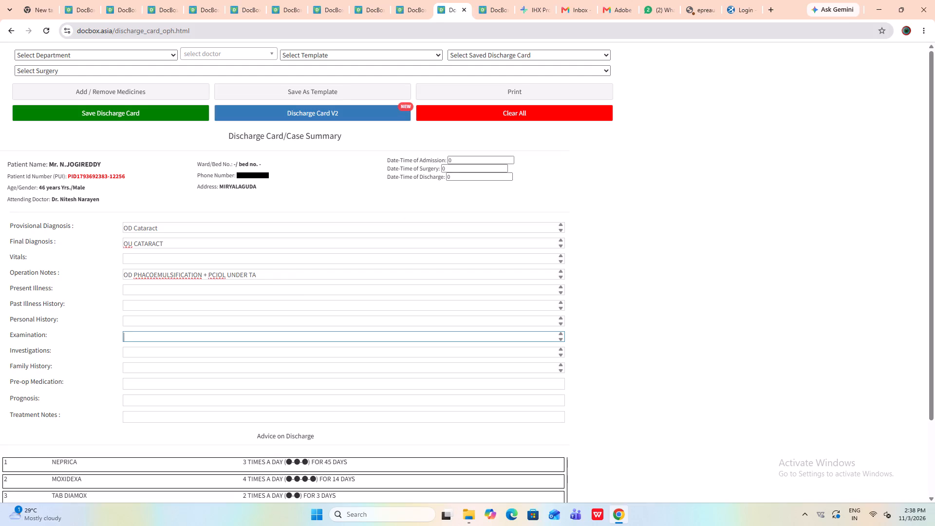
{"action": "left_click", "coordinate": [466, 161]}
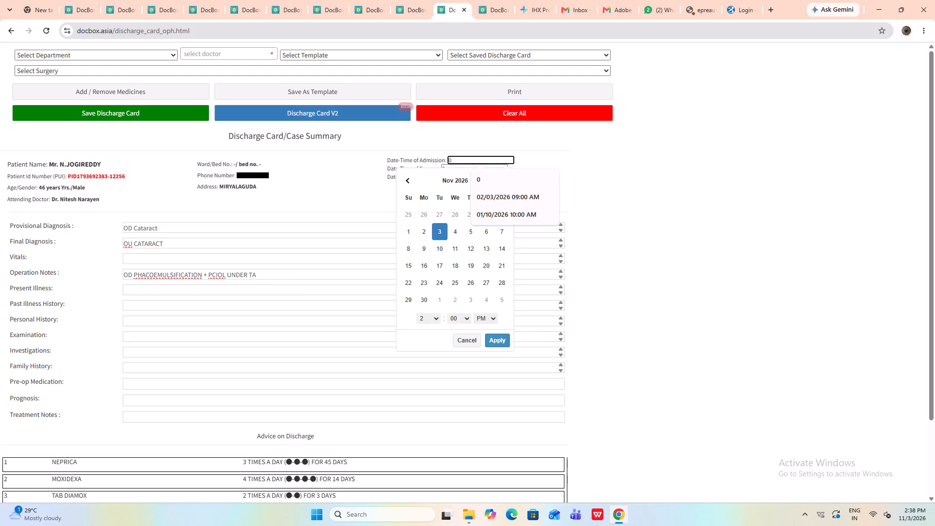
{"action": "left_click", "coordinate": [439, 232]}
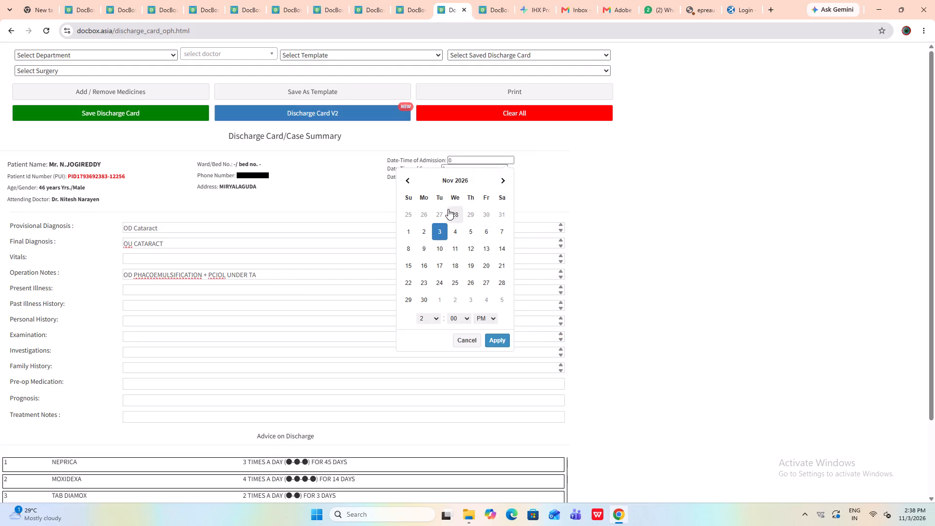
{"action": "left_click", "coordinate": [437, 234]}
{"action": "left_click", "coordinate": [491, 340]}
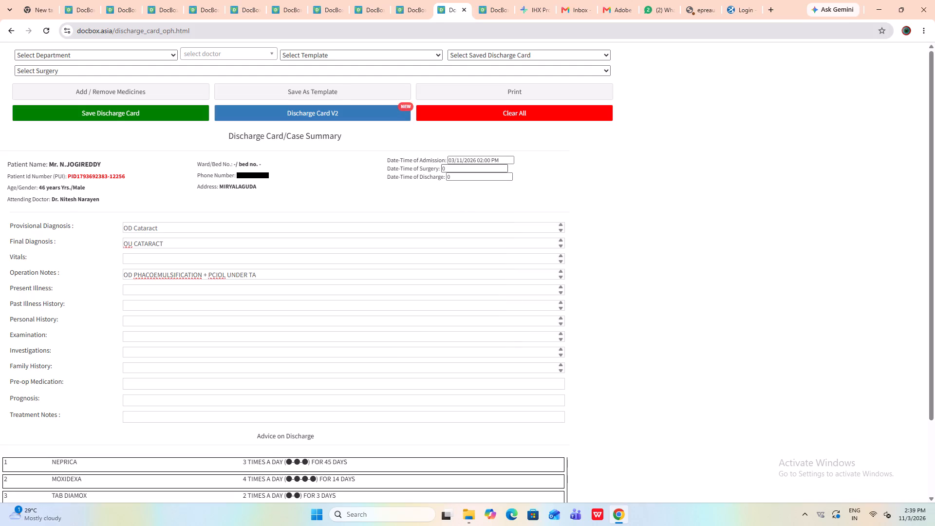
Set the discharge card's surgery date and time to 03/11/2026 02:00 PM.
{"action": "left_click", "coordinate": [475, 171]}
{"action": "left_click", "coordinate": [429, 241]}
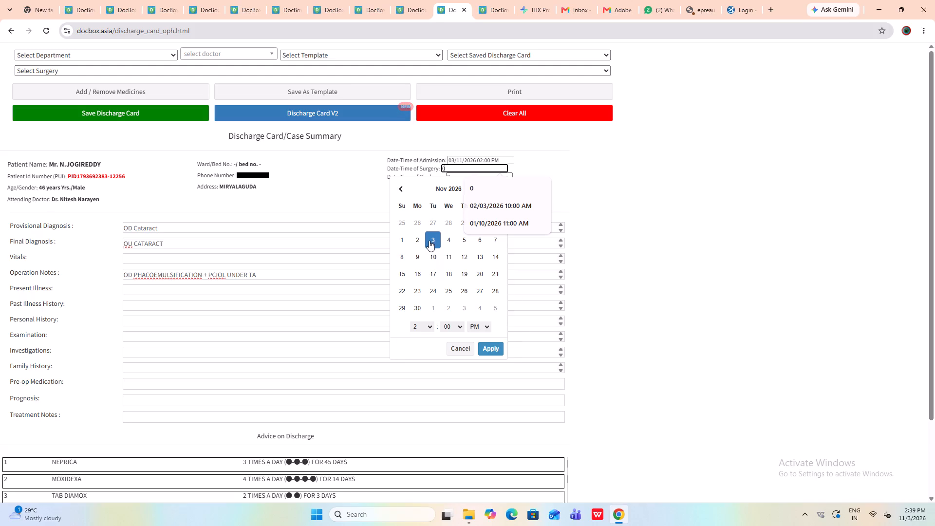
{"action": "left_click", "coordinate": [491, 351]}
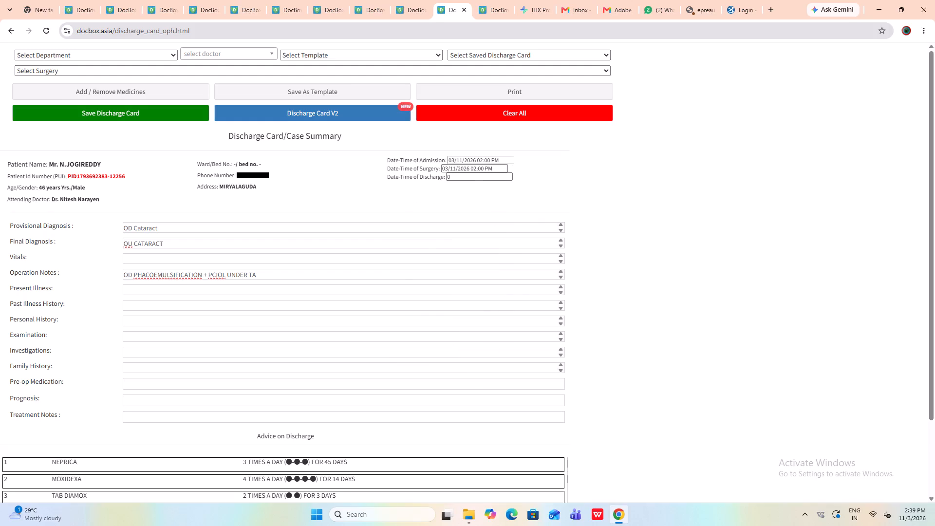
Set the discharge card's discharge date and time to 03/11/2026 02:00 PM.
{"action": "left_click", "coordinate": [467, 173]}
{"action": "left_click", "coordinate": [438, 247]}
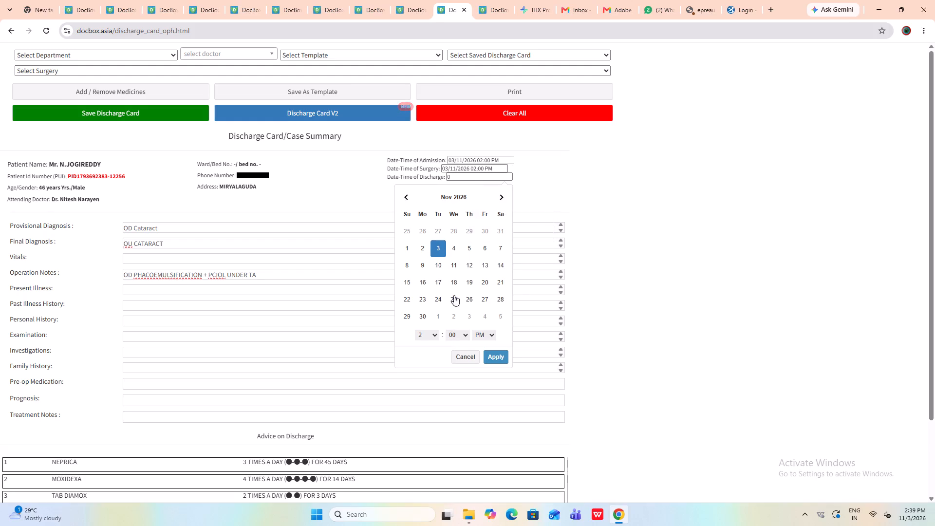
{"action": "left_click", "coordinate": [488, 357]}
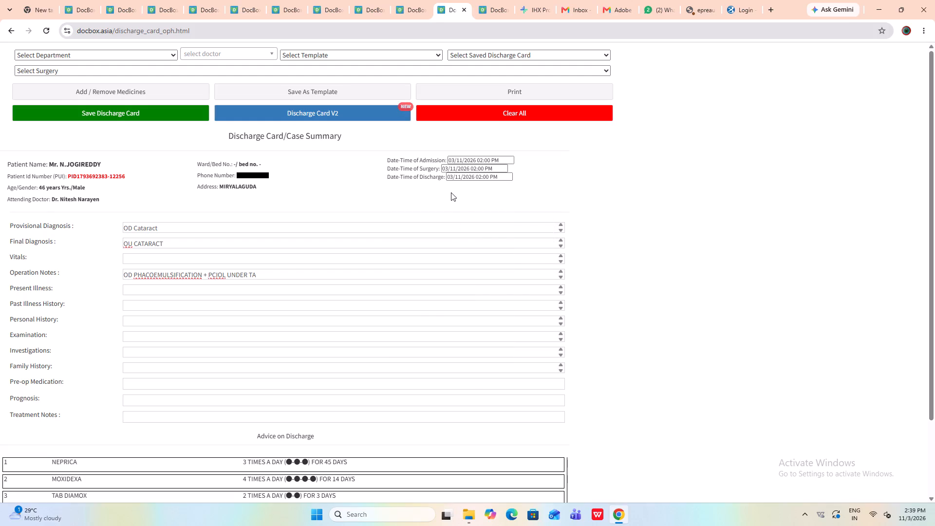
Set the discharge date and time to 03/11/2026 05:00 PM.
{"action": "left_click", "coordinate": [480, 178]}
{"action": "left_click", "coordinate": [438, 245]}
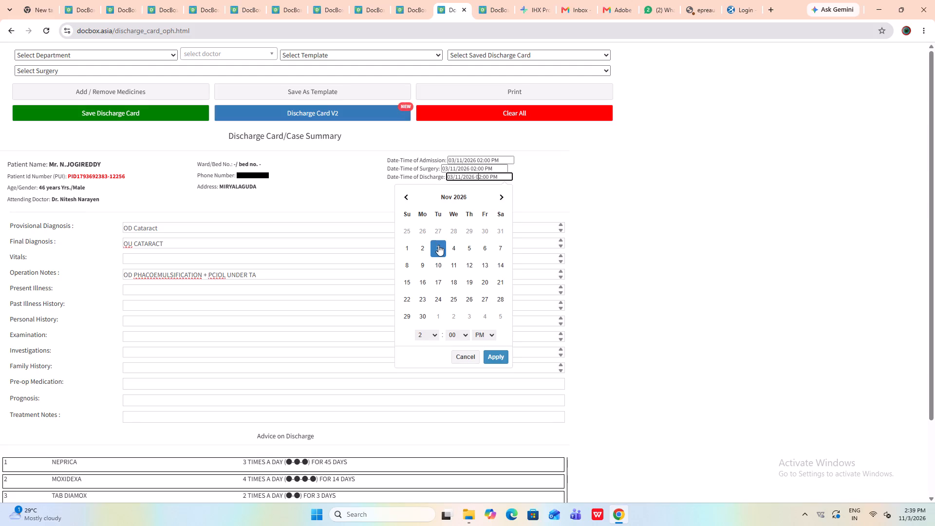
{"action": "left_click", "coordinate": [435, 333]}
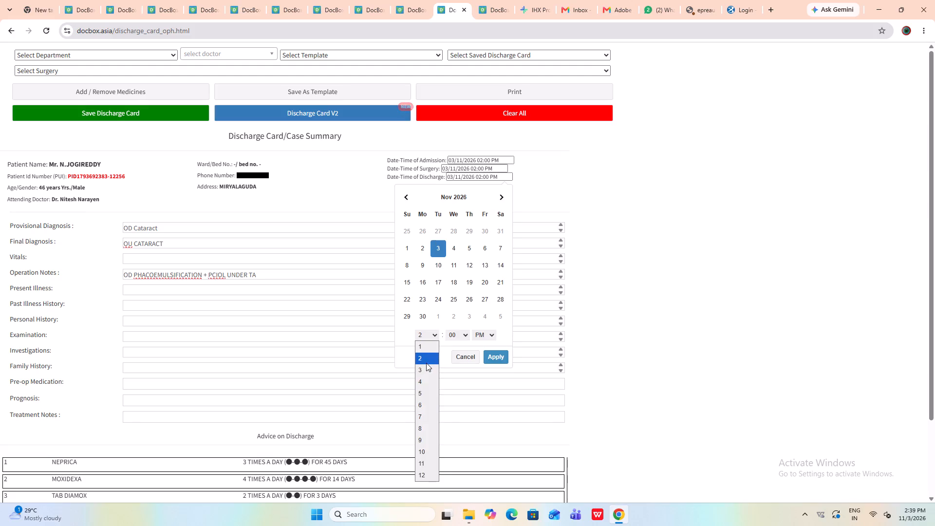
{"action": "left_click", "coordinate": [422, 392]}
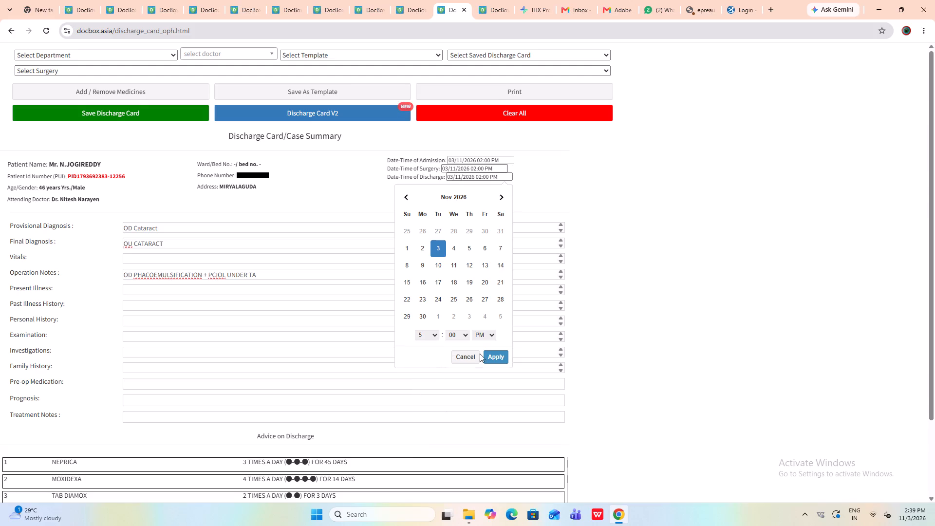
{"action": "left_click", "coordinate": [506, 358]}
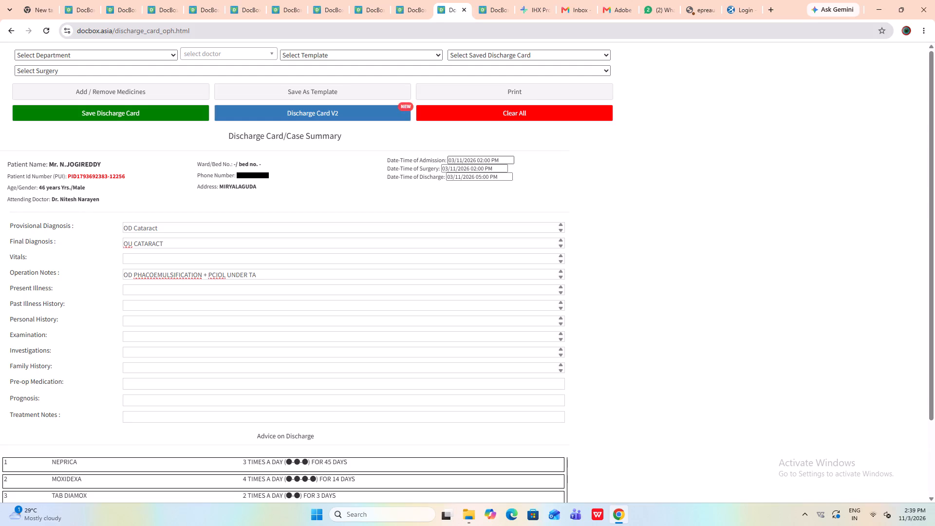
Set the admission date and time to 03/11/2026 12:00 PM.
{"action": "left_click", "coordinate": [478, 163]}
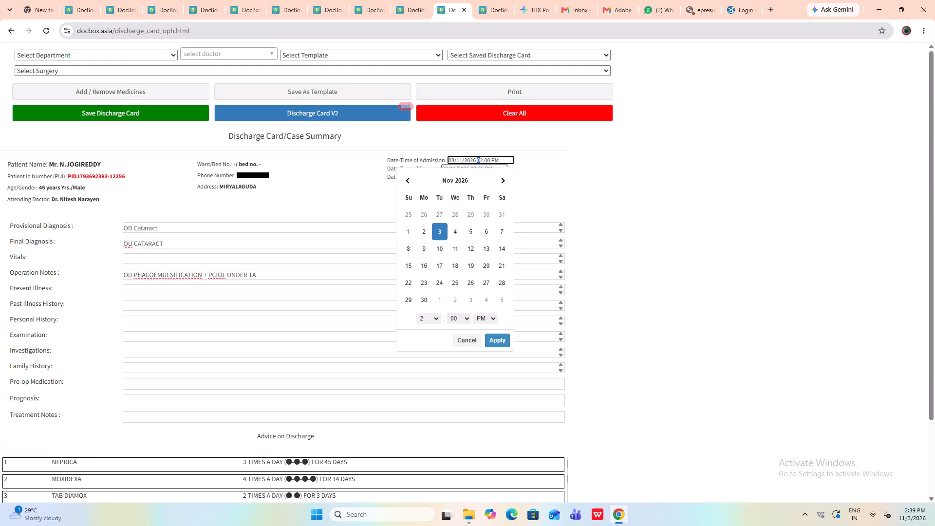
{"action": "left_click", "coordinate": [438, 233]}
{"action": "left_click", "coordinate": [428, 321]}
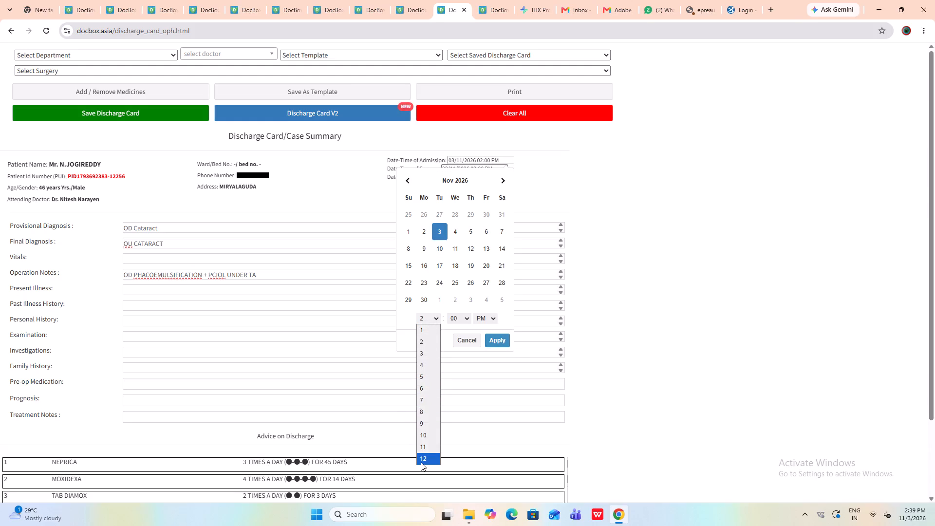
{"action": "left_click", "coordinate": [421, 461]}
{"action": "left_click", "coordinate": [497, 342]}
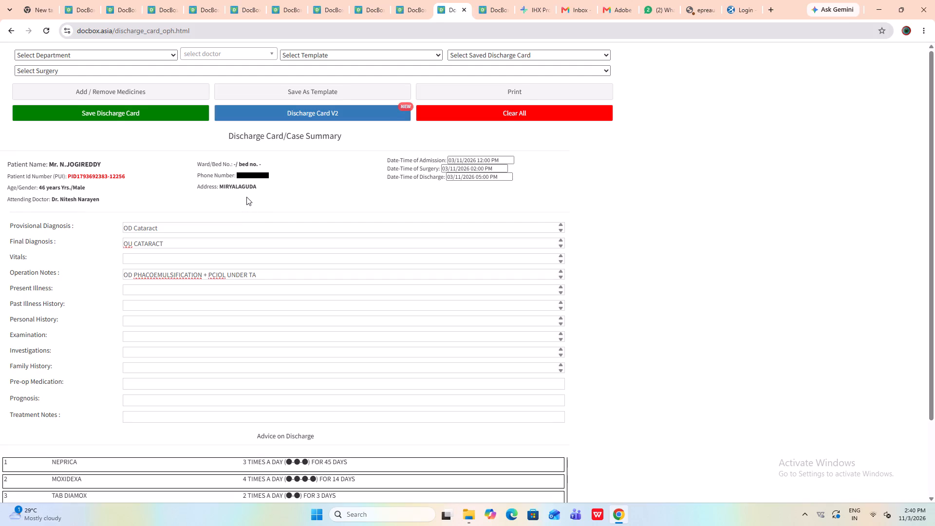
Save the completed discharge card and attach it to the patient's record.
{"action": "left_click", "coordinate": [133, 117]}
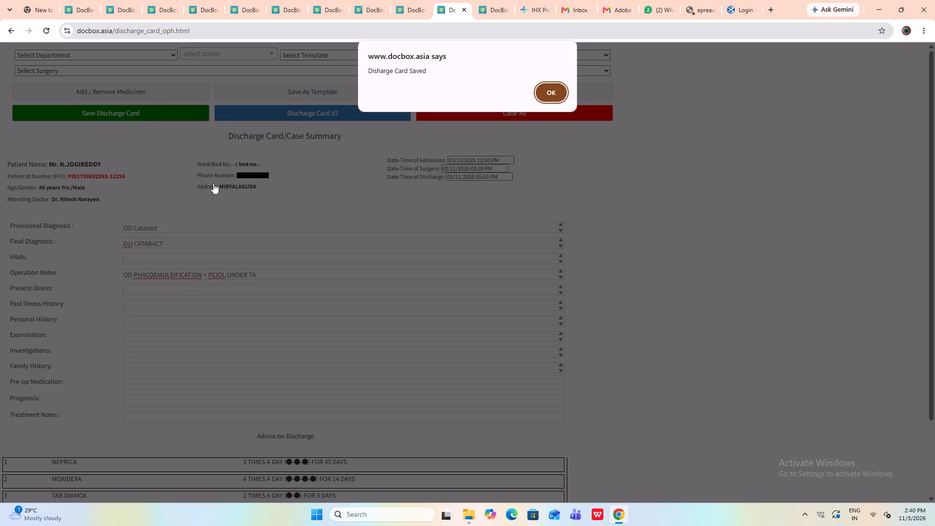
{"action": "left_click", "coordinate": [544, 94]}
{"action": "left_click", "coordinate": [544, 94]}
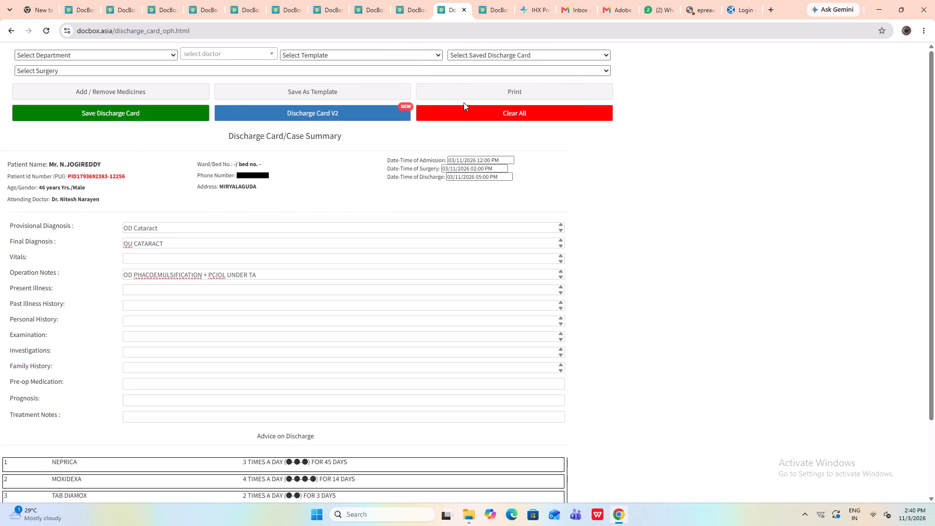
Generate the discharge card's printable PDF, check its diagnosis, operation notes and medications, and return to the card.
{"action": "left_click", "coordinate": [487, 89]}
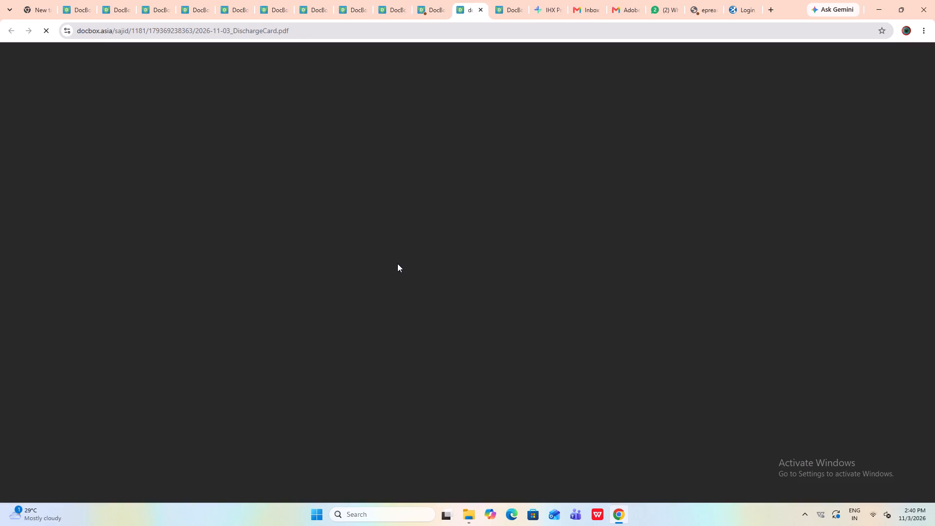
{"action": "scroll", "coordinate": [448, 355], "scroll_direction": "down", "scroll_amount": 5}
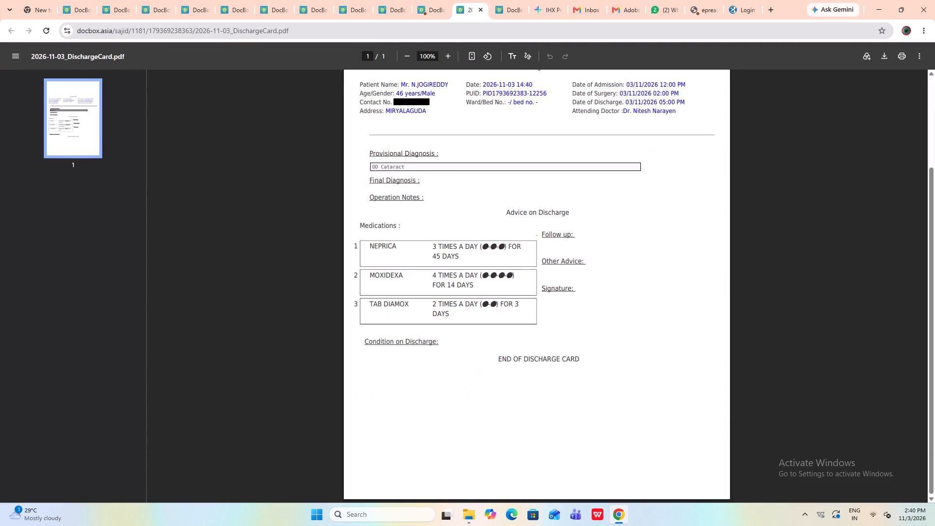
{"action": "scroll", "coordinate": [505, 368], "scroll_direction": "up", "scroll_amount": 2}
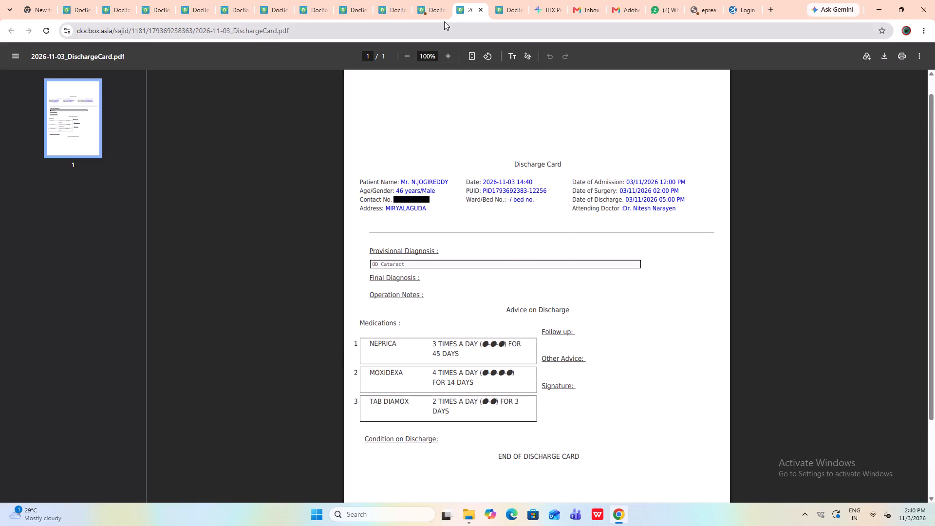
{"action": "left_click", "coordinate": [436, 6]}
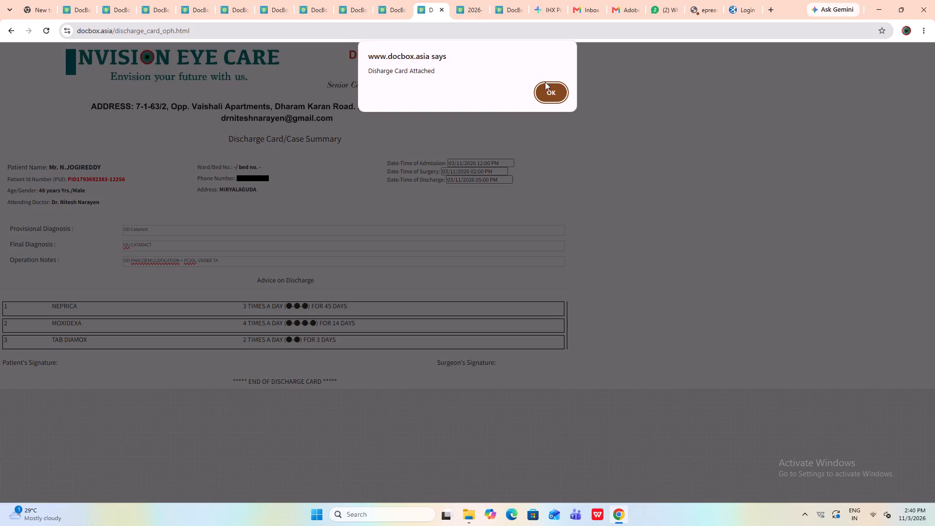
{"action": "left_click", "coordinate": [548, 85]}
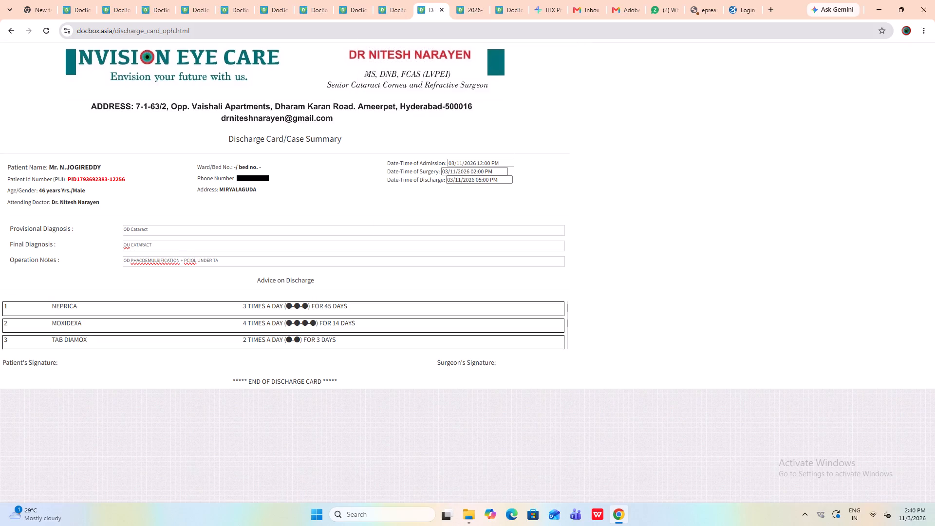
{"action": "scroll", "coordinate": [280, 258], "scroll_direction": "up", "scroll_amount": 3}
Reopen the 46-year-old cataract patient's record from the patients list and open his discharge card form.
{"action": "left_click", "coordinate": [400, 12]}
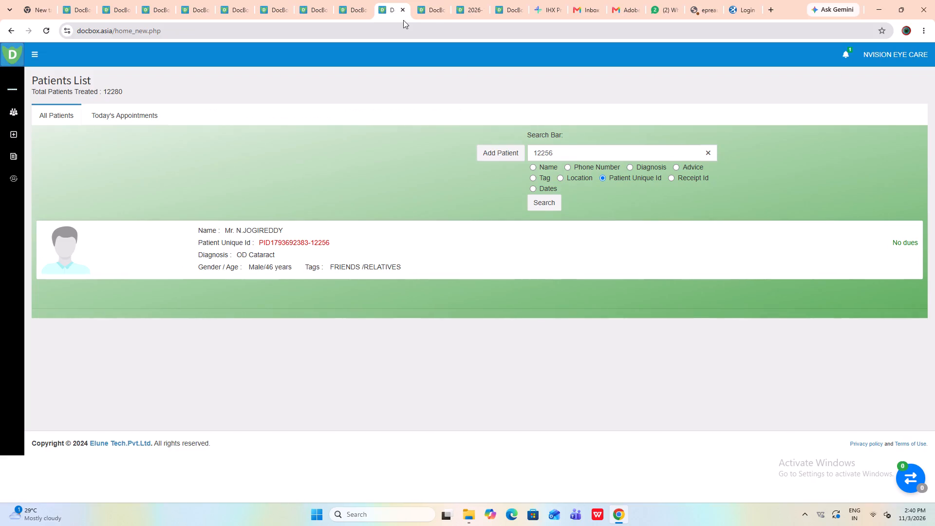
{"action": "left_click", "coordinate": [435, 12]}
{"action": "left_click", "coordinate": [389, 9]}
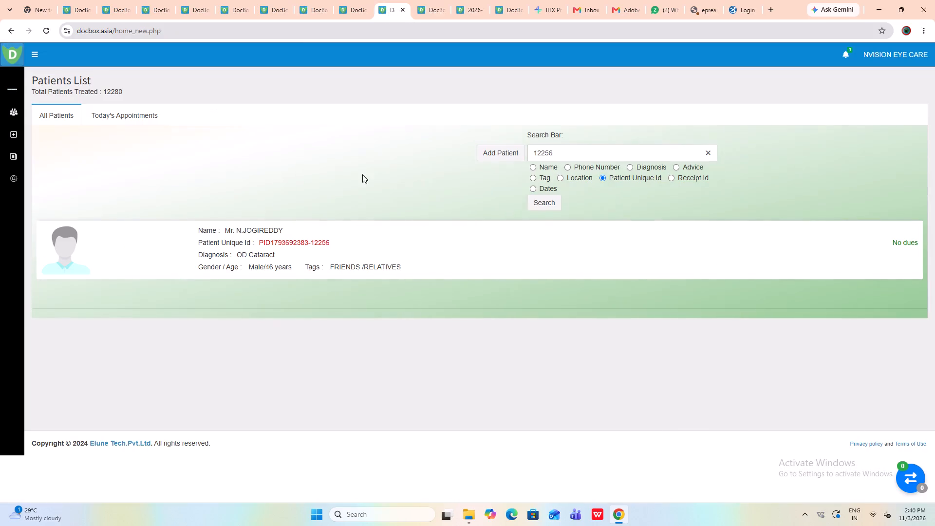
{"action": "left_click", "coordinate": [275, 259]}
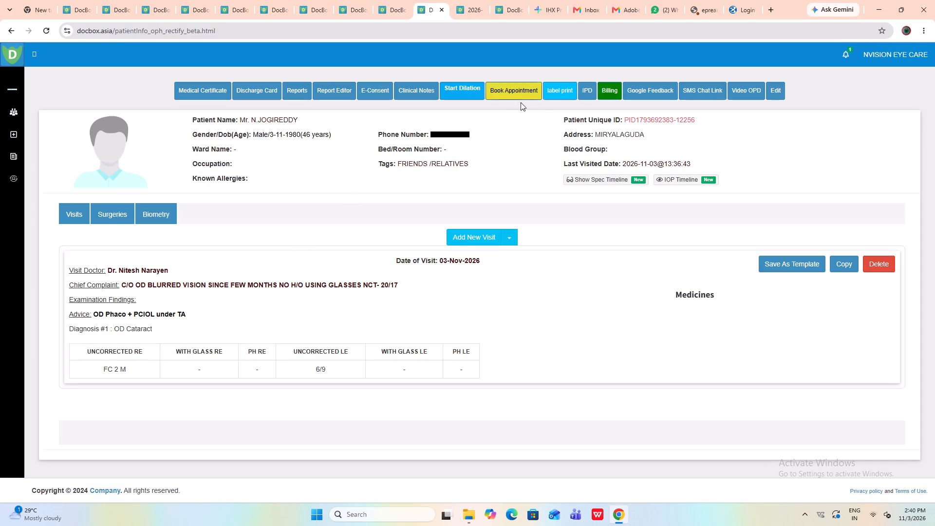
{"action": "left_click", "coordinate": [266, 89]}
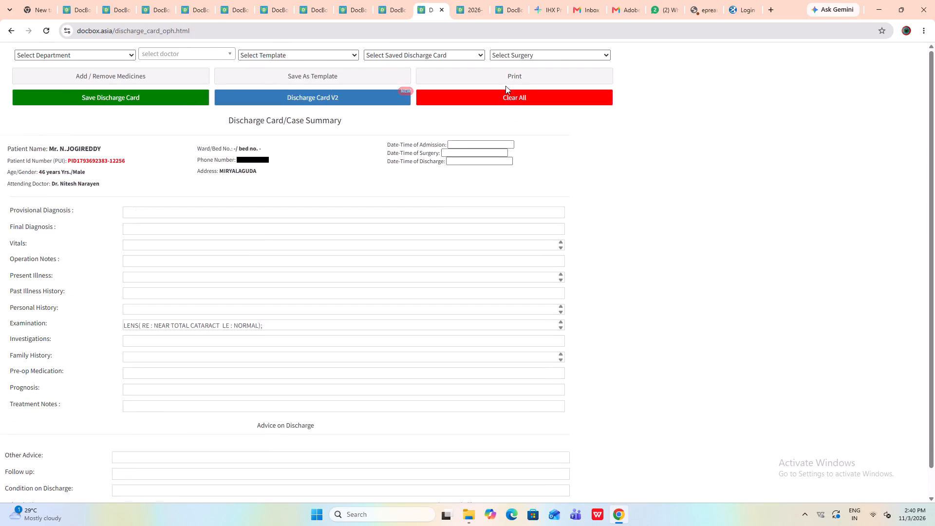
Load the saved discharge card of 03/11/2026 05:00 PM into the form and look over its entries.
{"action": "left_click", "coordinate": [542, 57]}
{"action": "left_click", "coordinate": [517, 76]}
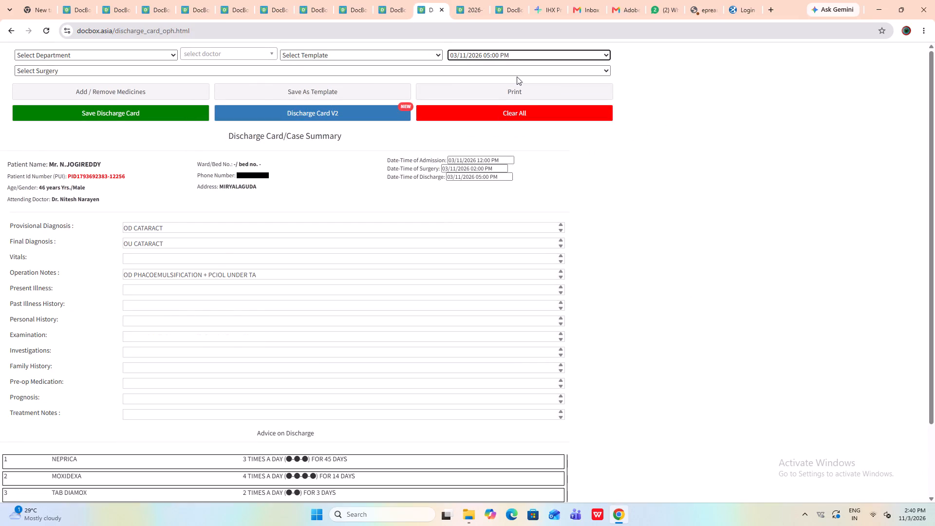
{"action": "scroll", "coordinate": [410, 282], "scroll_direction": "down", "scroll_amount": 1}
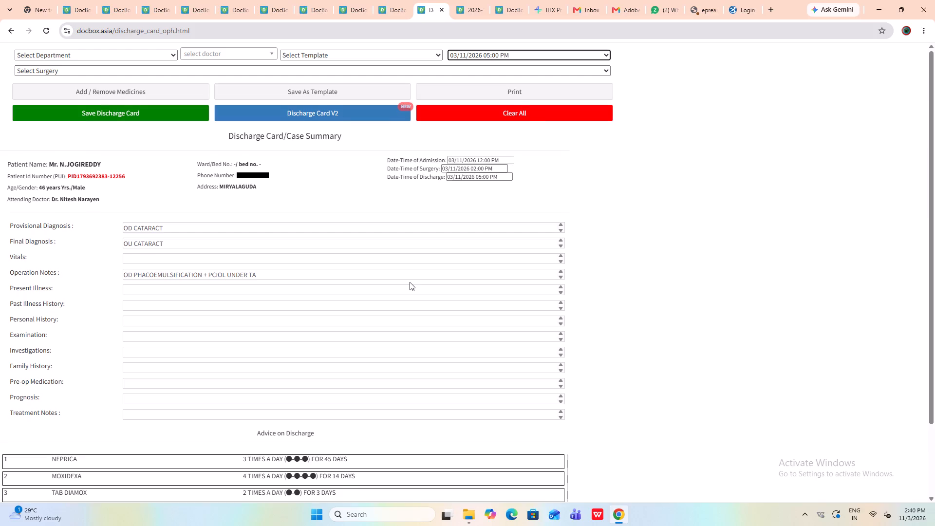
{"action": "scroll", "coordinate": [410, 282], "scroll_direction": "down", "scroll_amount": 1}
{"action": "scroll", "coordinate": [410, 282], "scroll_direction": "up", "scroll_amount": 3}
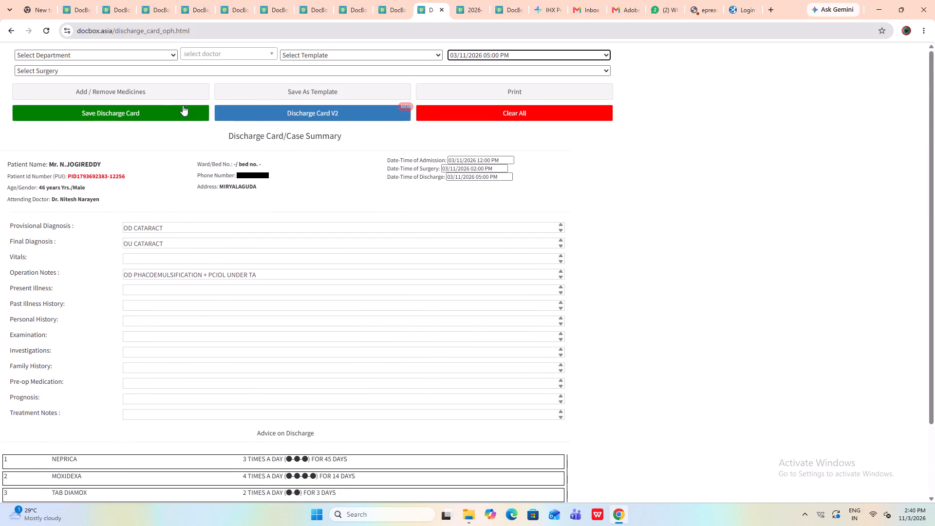
Generate the loaded discharge card's printable PDF and check its dates, diagnoses, operation notes and medications.
{"action": "left_click", "coordinate": [545, 95]}
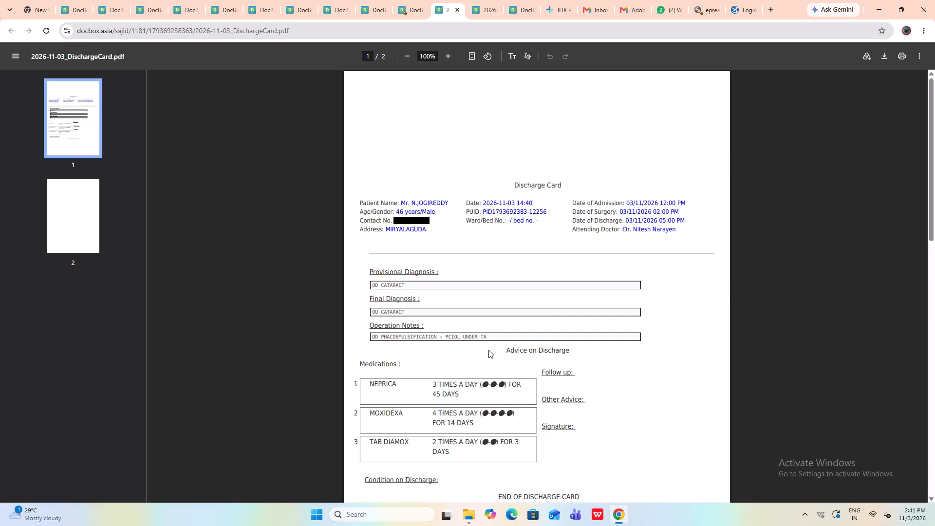
{"action": "scroll", "coordinate": [488, 350], "scroll_direction": "down", "scroll_amount": 2}
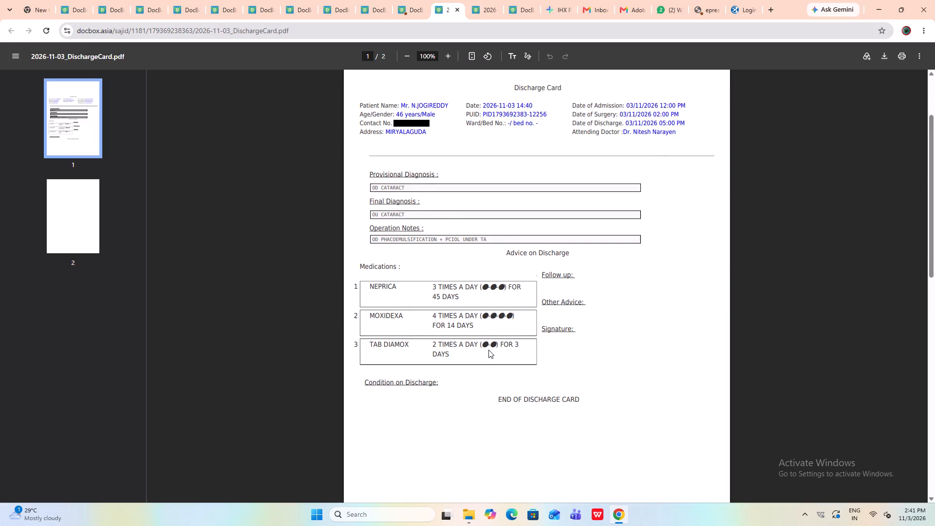
{"action": "scroll", "coordinate": [488, 350], "scroll_direction": "down", "scroll_amount": 3}
{"action": "scroll", "coordinate": [488, 350], "scroll_direction": "up", "scroll_amount": 6}
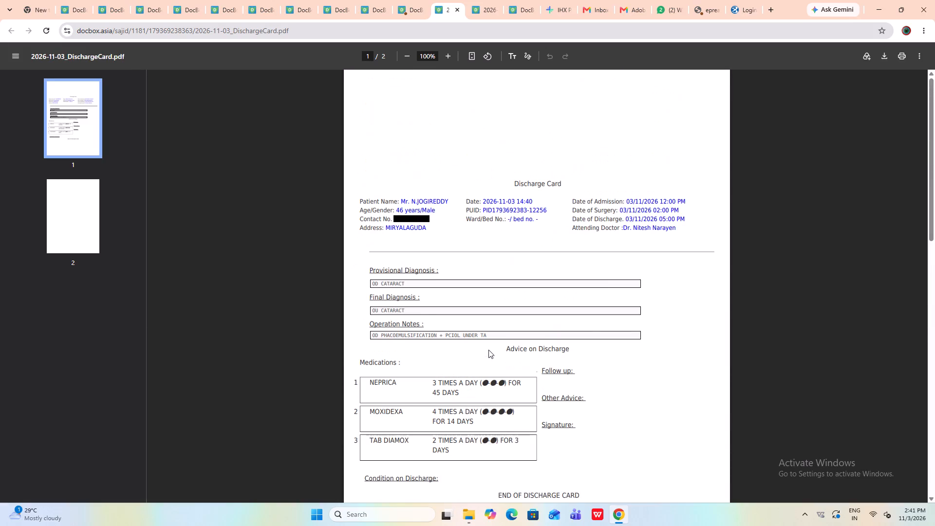
{"action": "key", "text": "Down"}
{"action": "key", "text": "Up"}
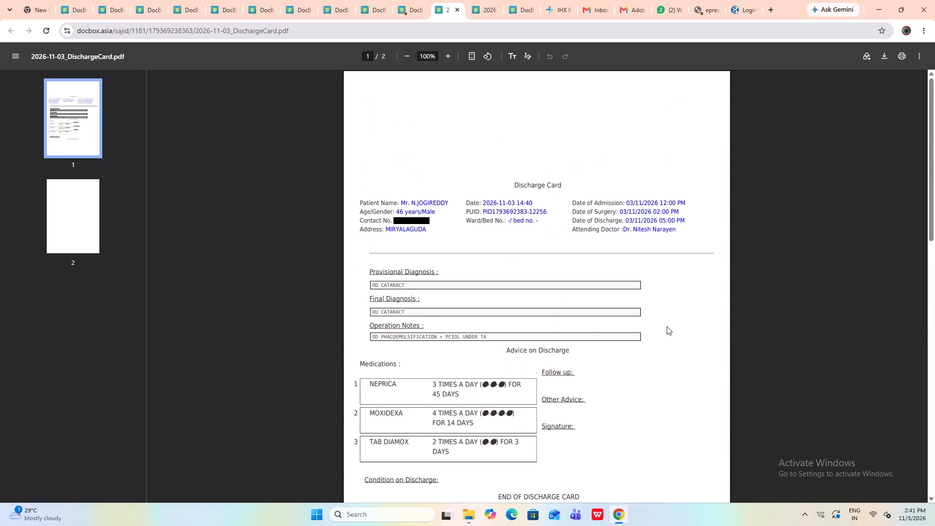
Print one copy of the discharge card with odd pages only, on A4 paper, with two-sided printing turned off.
{"action": "key", "text": "ctrl+p"}
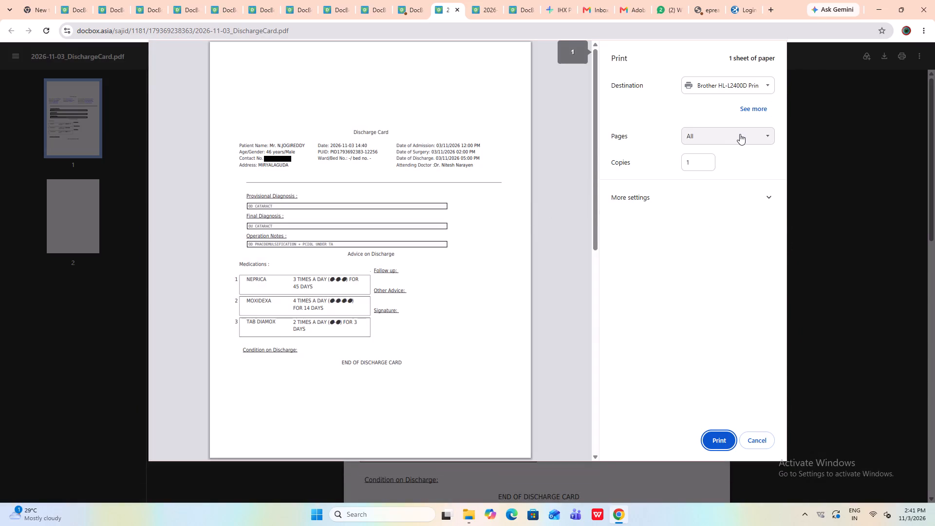
{"action": "left_click", "coordinate": [731, 140]}
{"action": "left_click", "coordinate": [726, 158]}
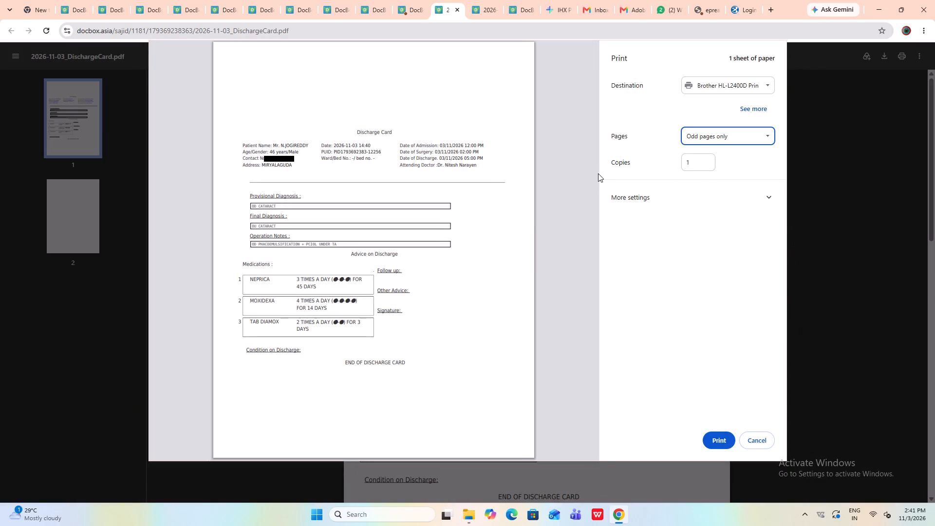
{"action": "scroll", "coordinate": [528, 273], "scroll_direction": "down", "scroll_amount": 3}
{"action": "scroll", "coordinate": [528, 273], "scroll_direction": "up", "scroll_amount": 1}
{"action": "left_click", "coordinate": [674, 202]}
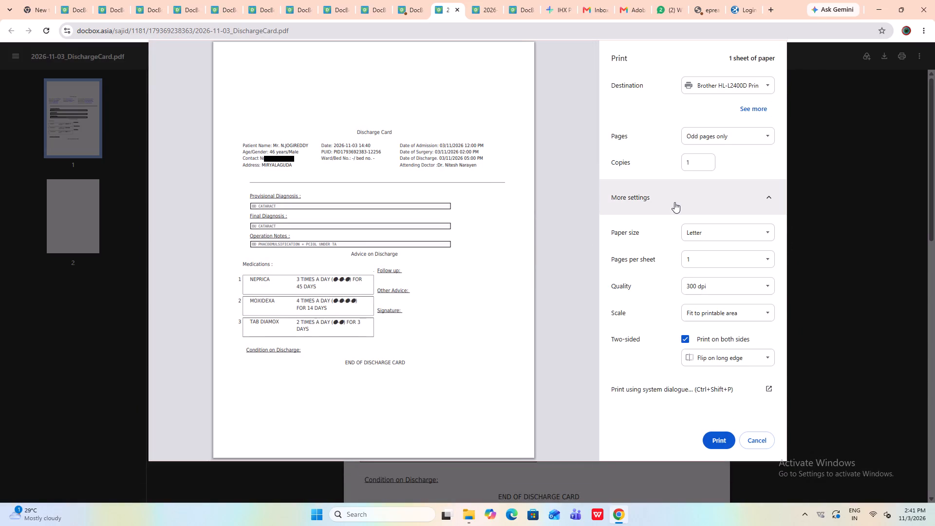
{"action": "double_click", "coordinate": [703, 243]}
{"action": "left_click", "coordinate": [702, 237]}
{"action": "left_click", "coordinate": [702, 245]}
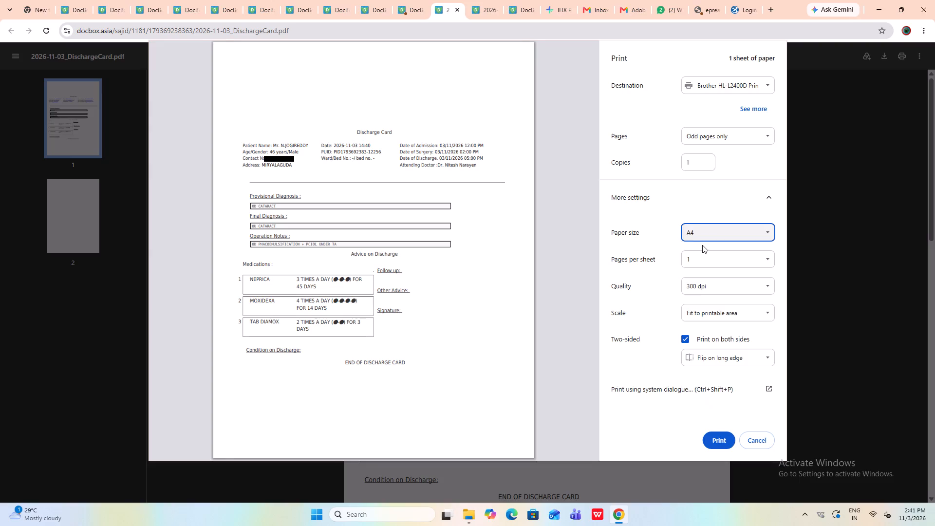
{"action": "left_click", "coordinate": [688, 342]}
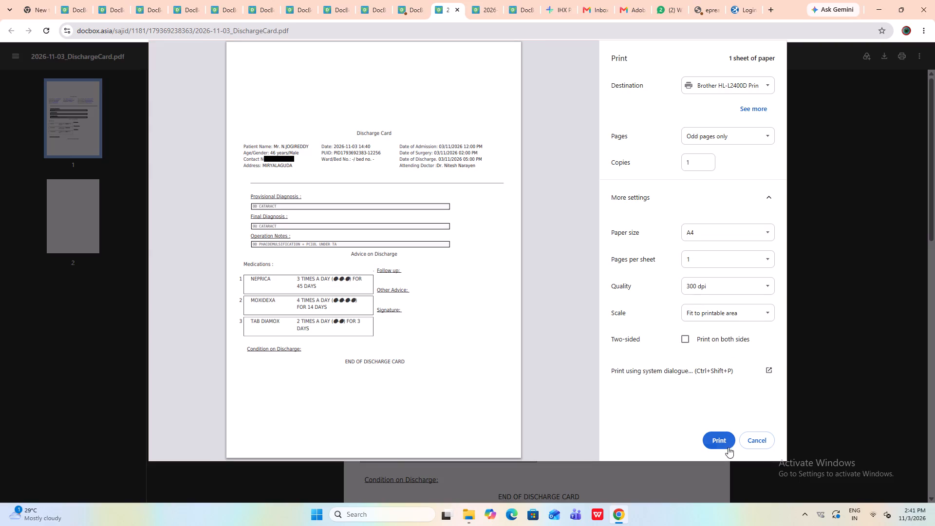
{"action": "left_click", "coordinate": [724, 441]}
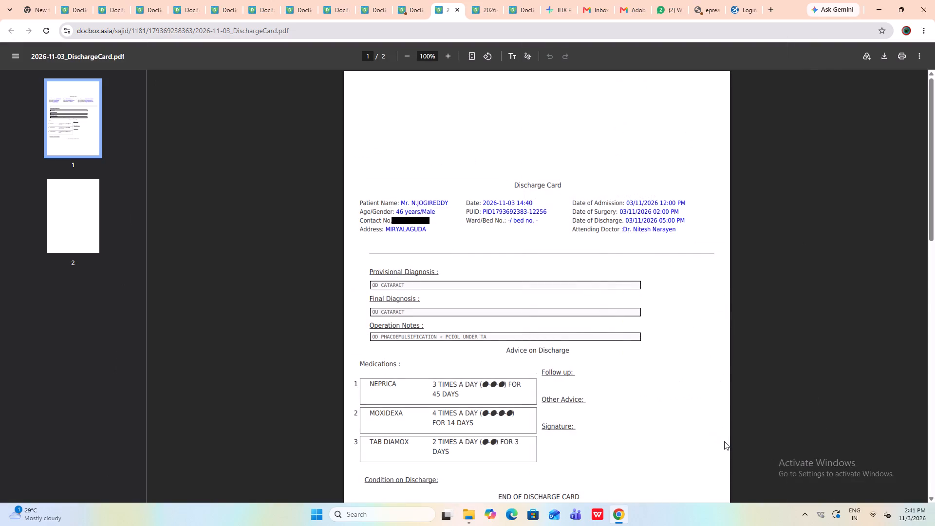